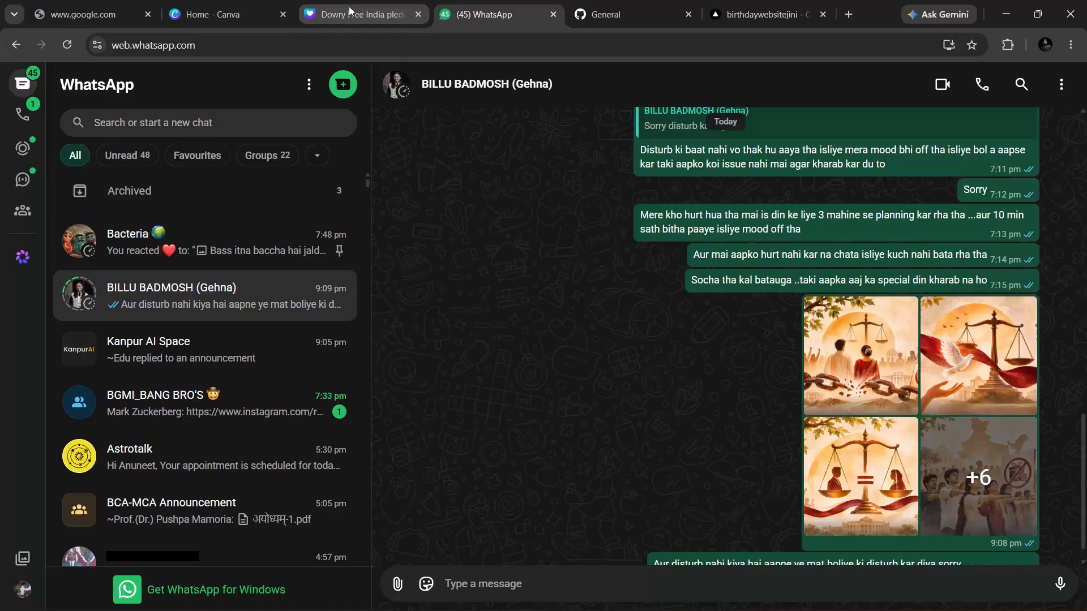
Switch to the Dowry Free India pledge ceremony design in Canva and reload it.
left_click(349, 6)
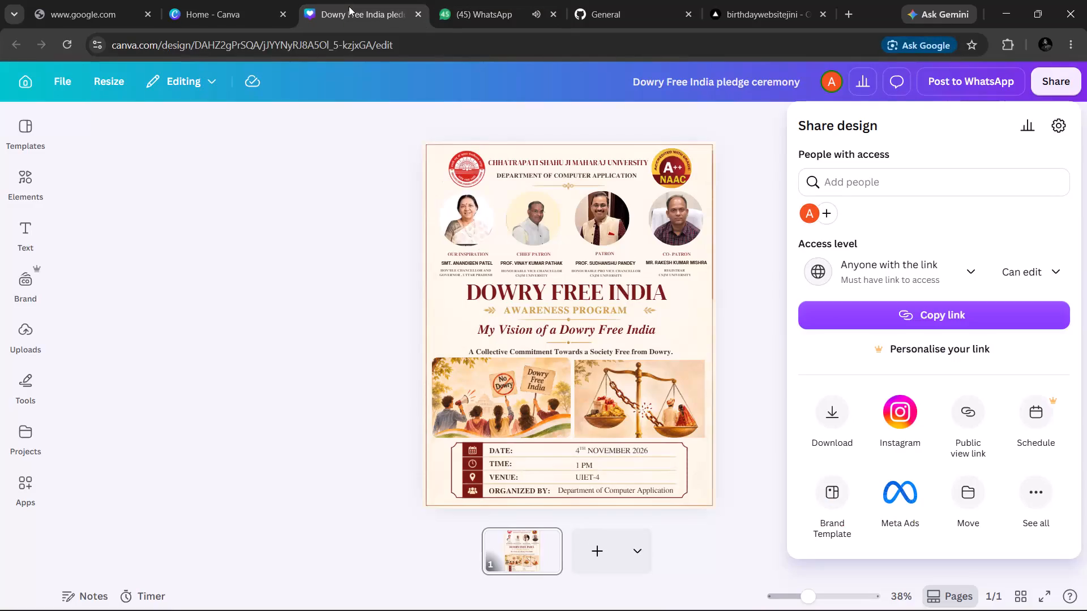
left_click(61, 42)
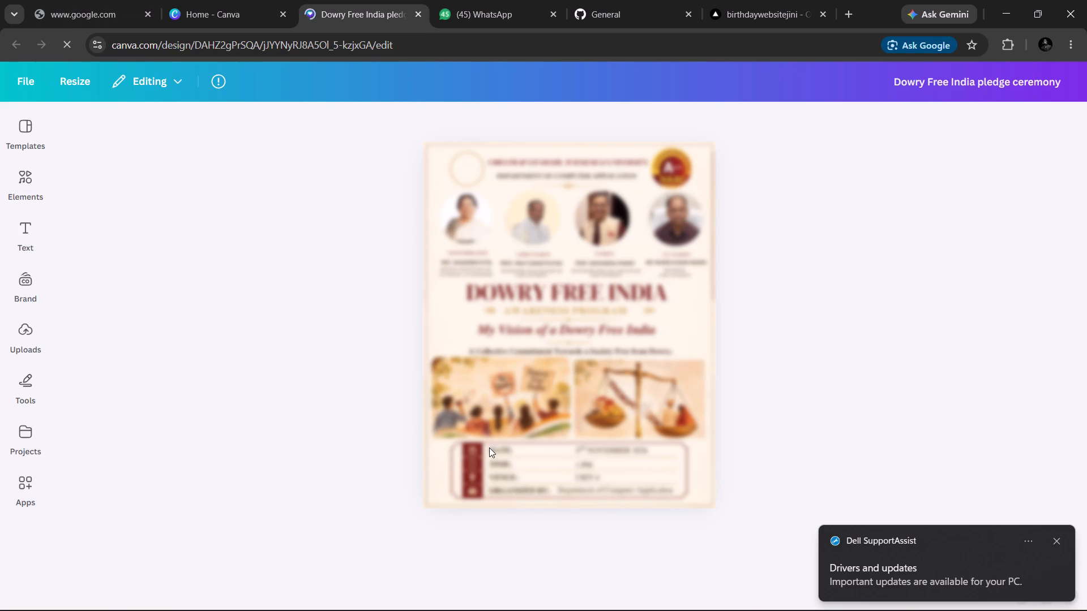
left_click(1060, 539)
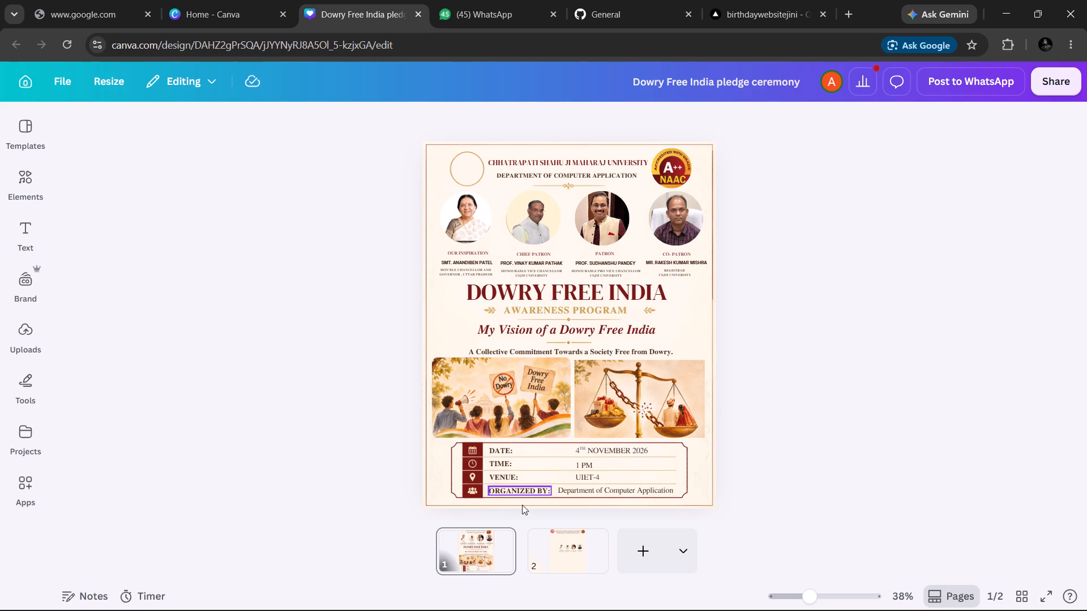
Compare page 1 and page 2 of the poster design, including their header logos.
left_click(556, 557)
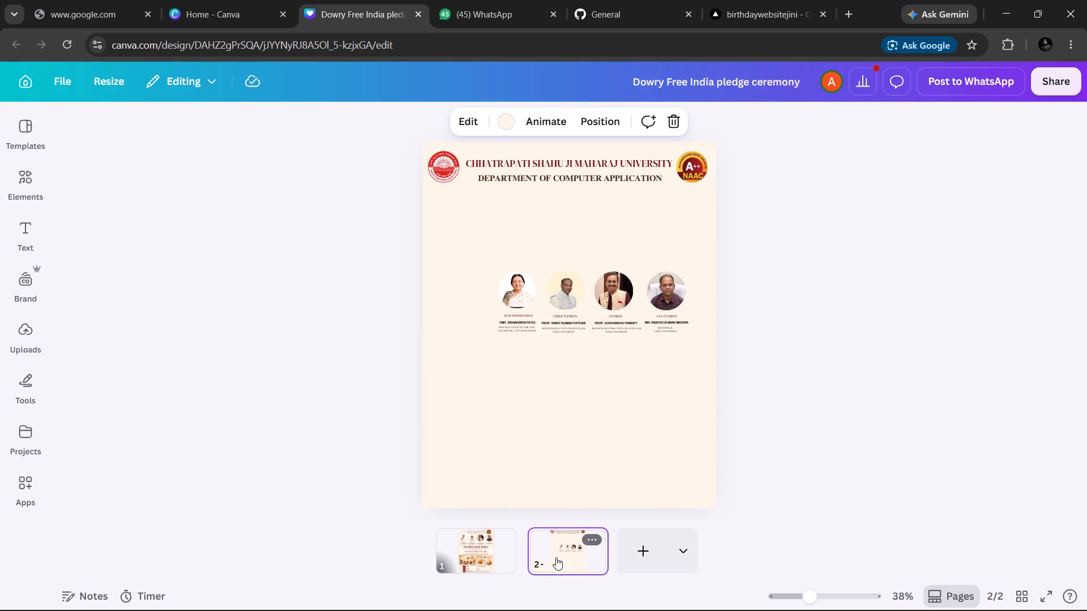
left_click(469, 544)
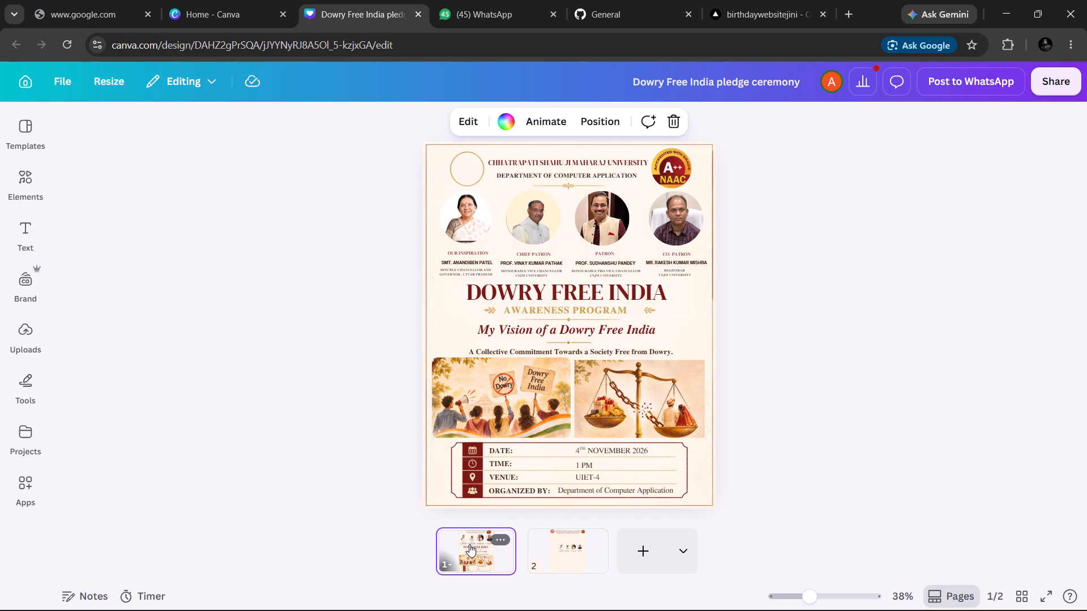
left_click(566, 556)
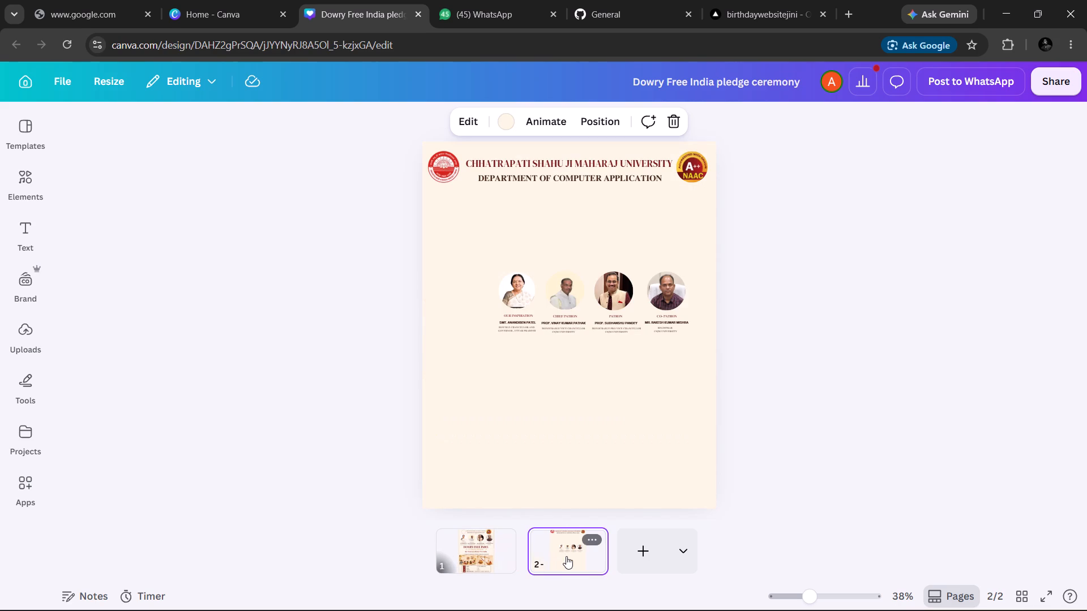
double_click(566, 556)
left_click(465, 548)
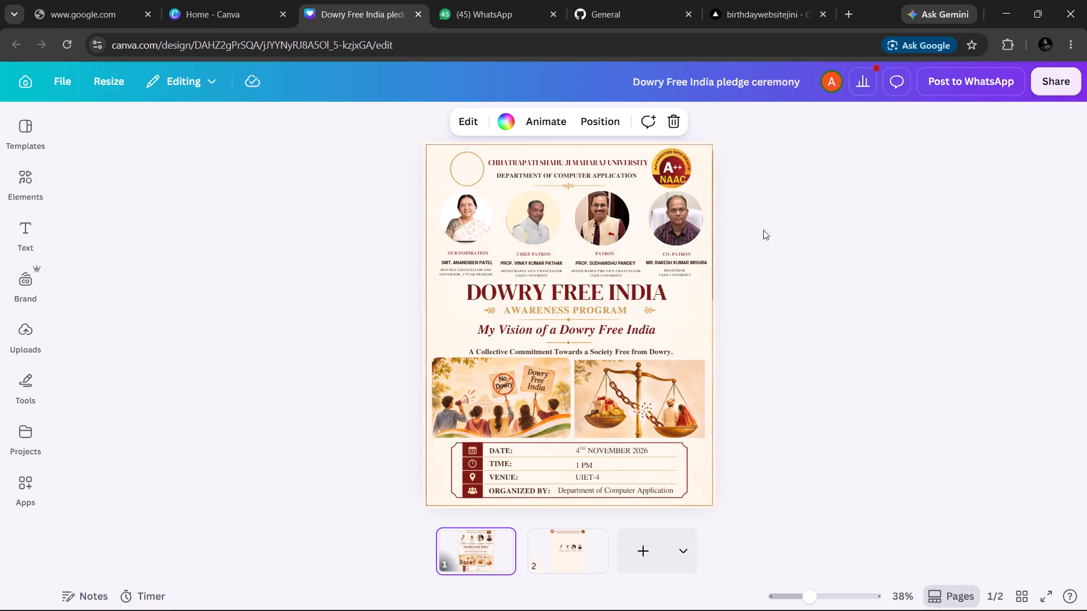
left_click(830, 72)
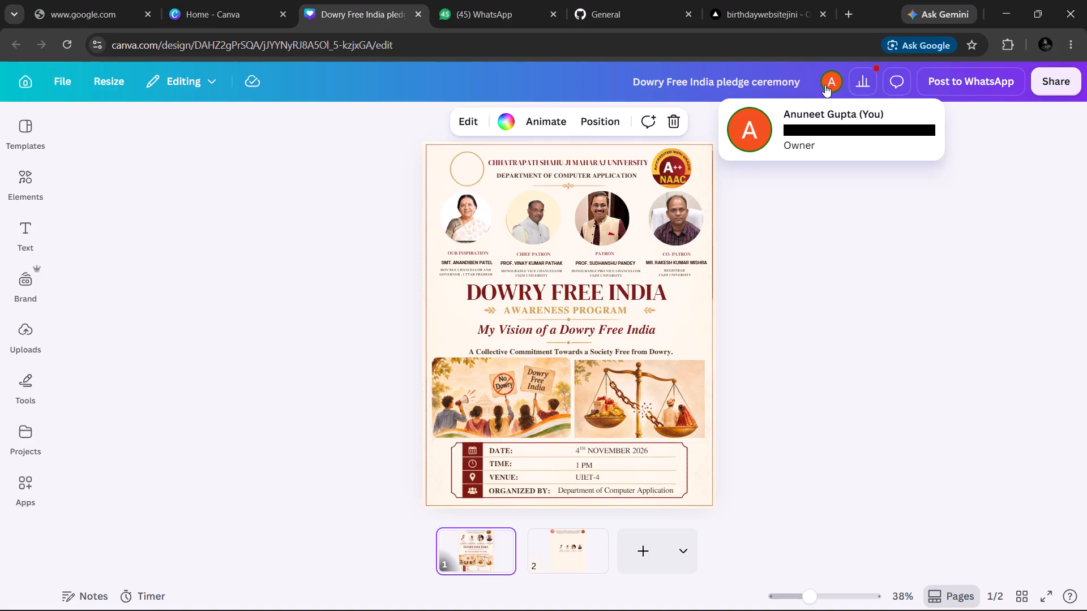
Return to the Canva home page and reopen the Dowry Free India pledge ceremony design.
left_click(27, 87)
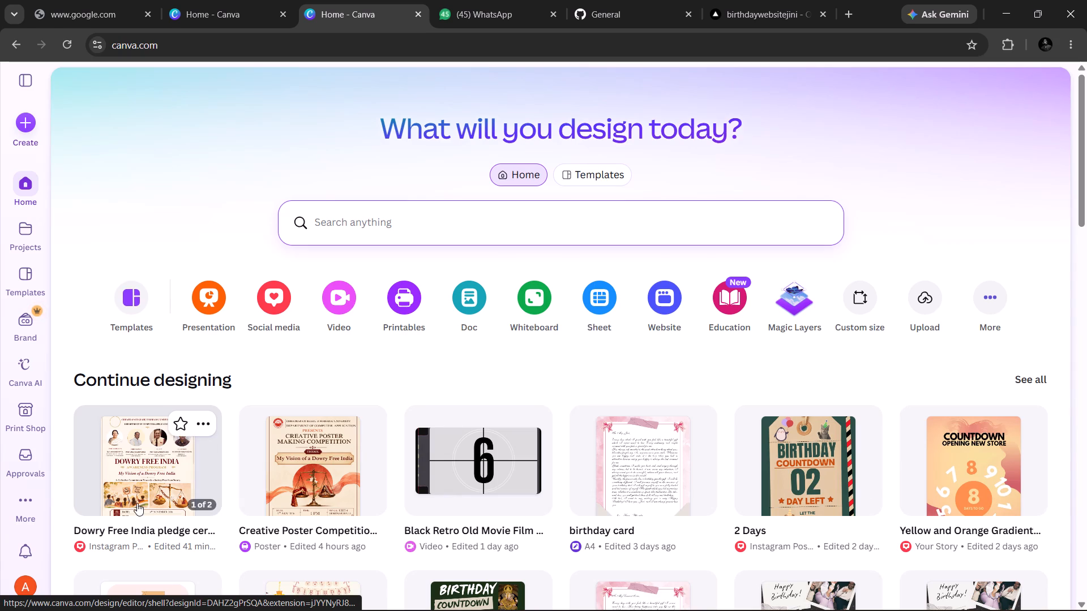
double_click(137, 503)
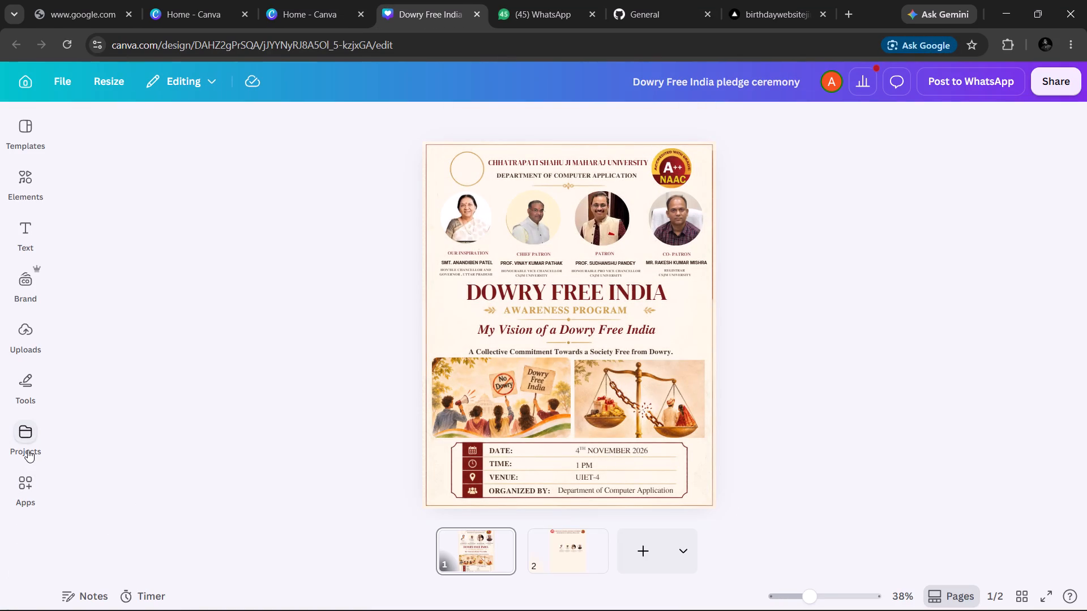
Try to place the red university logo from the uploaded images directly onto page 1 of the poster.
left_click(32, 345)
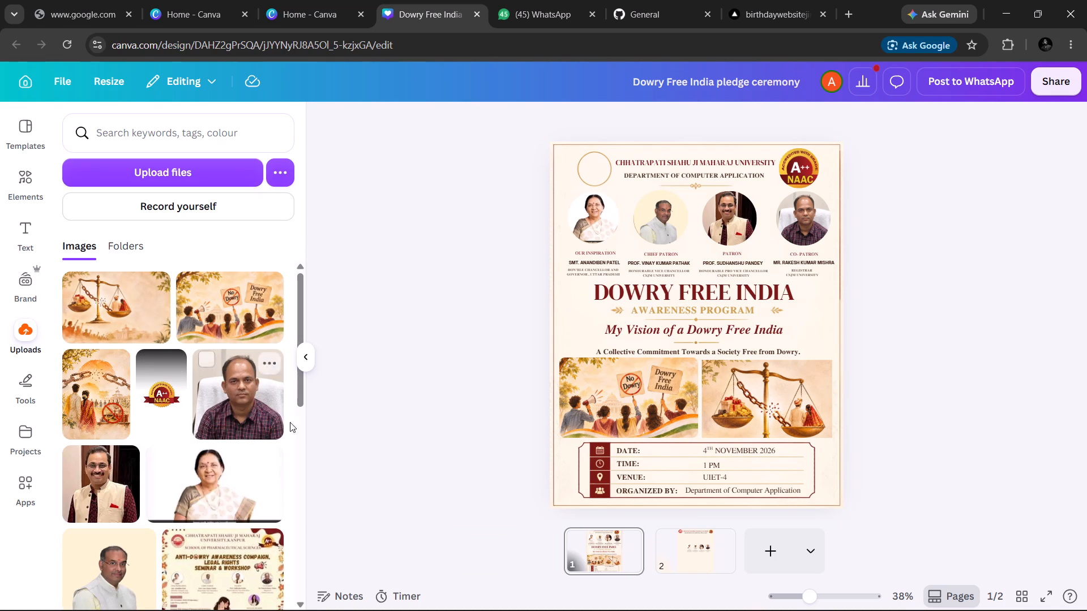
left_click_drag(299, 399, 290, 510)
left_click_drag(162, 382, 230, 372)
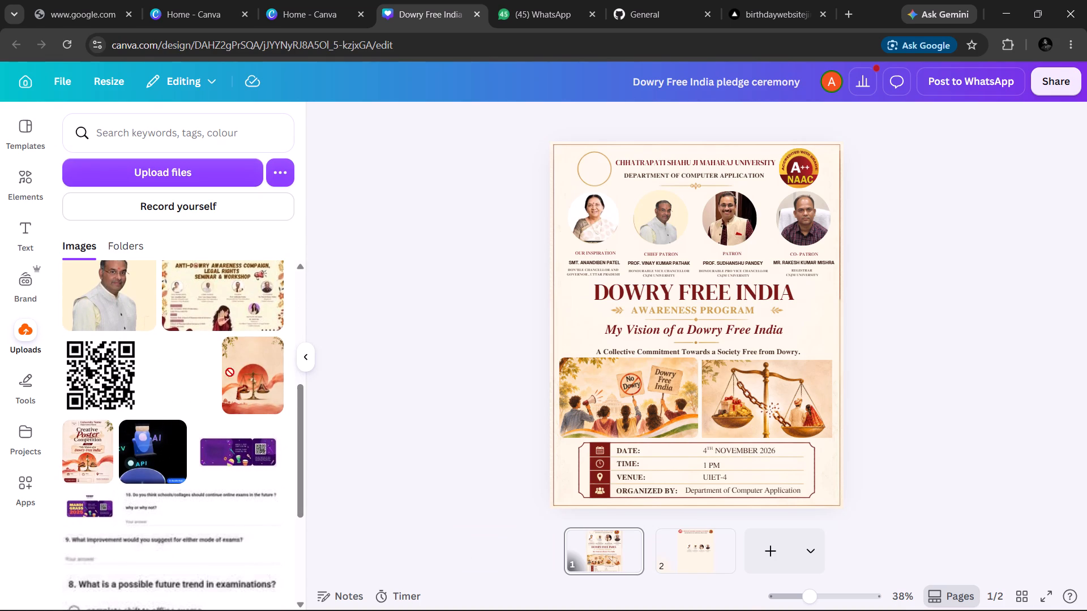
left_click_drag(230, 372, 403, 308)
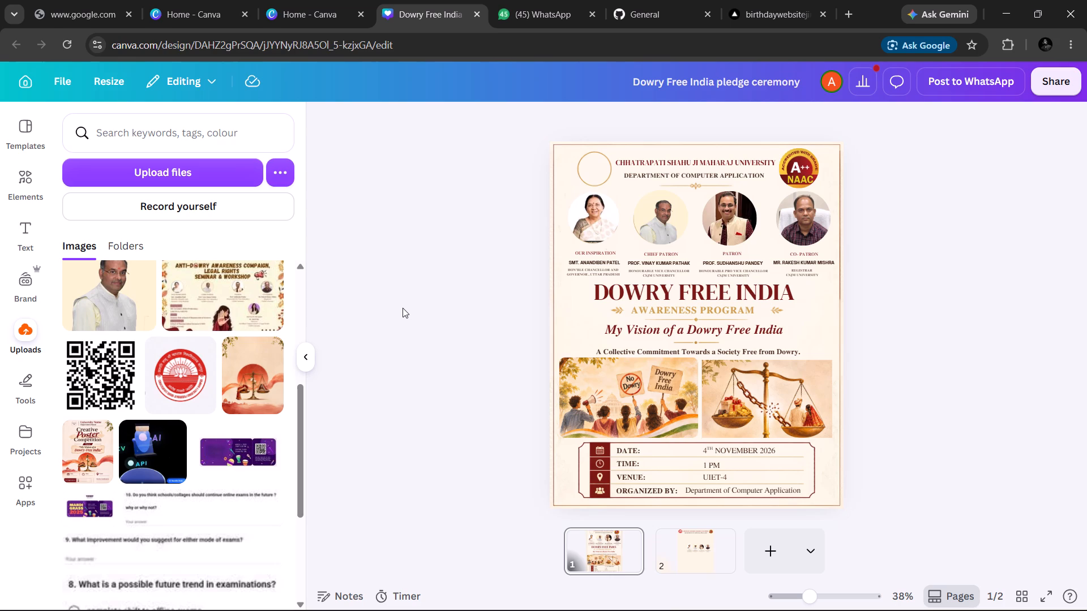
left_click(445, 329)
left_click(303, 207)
Add a circular frame from the basic shape frames to page 1.
left_click(25, 180)
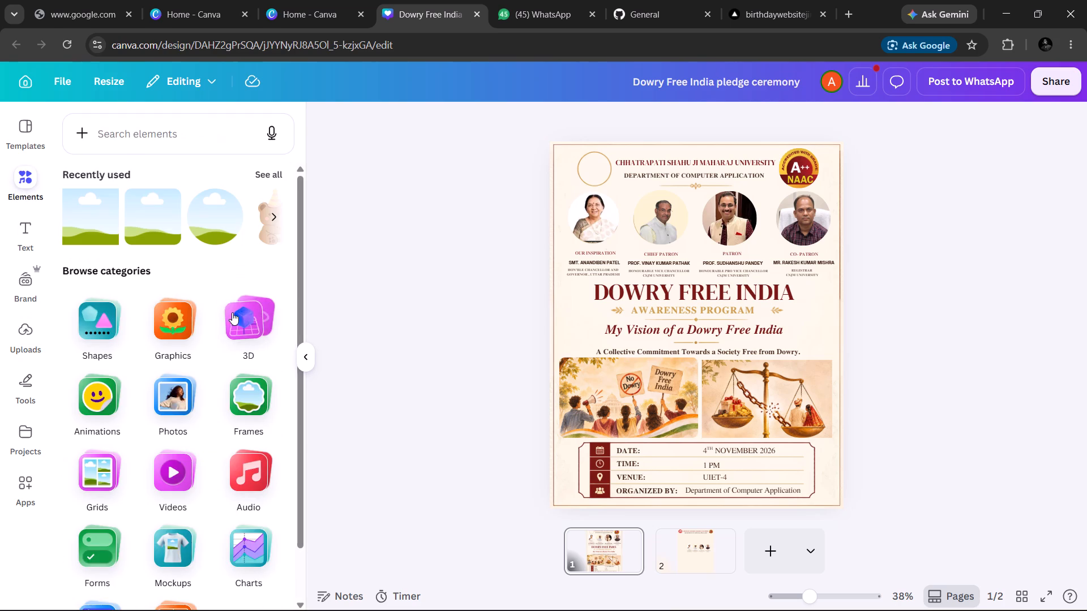
left_click(247, 497)
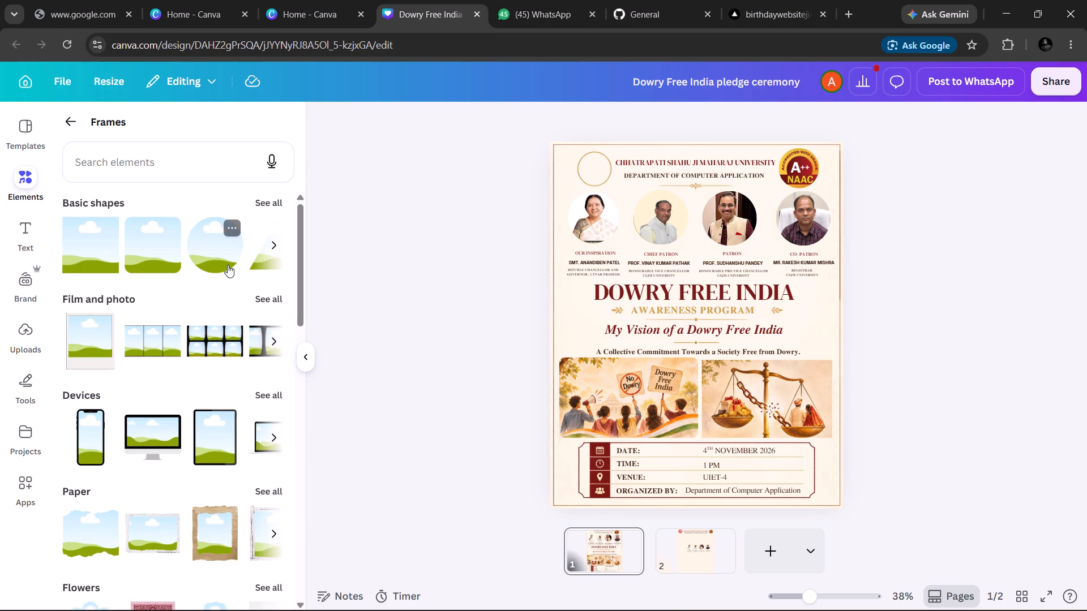
left_click(228, 265)
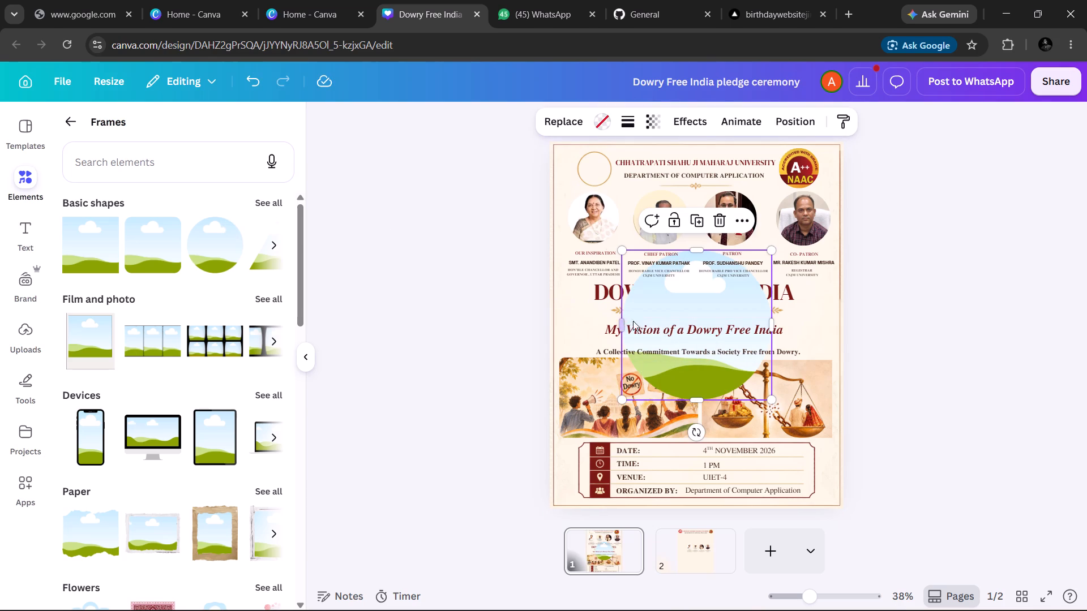
Shrink the circular frame and fit it inside the empty ring beside the university name in the header.
left_click_drag(688, 308, 623, 240)
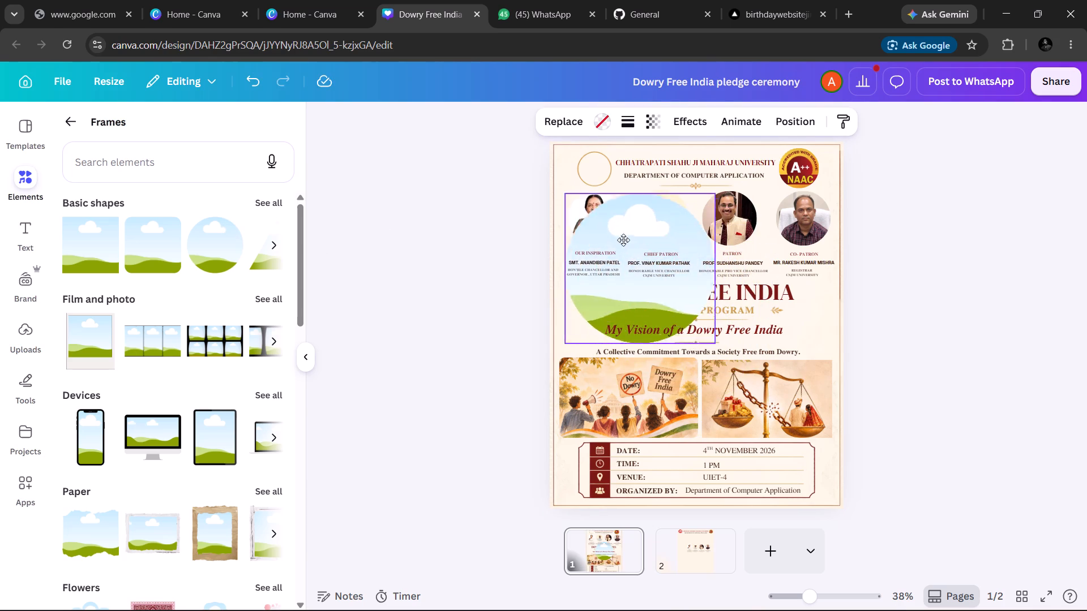
left_click_drag(623, 240, 598, 208)
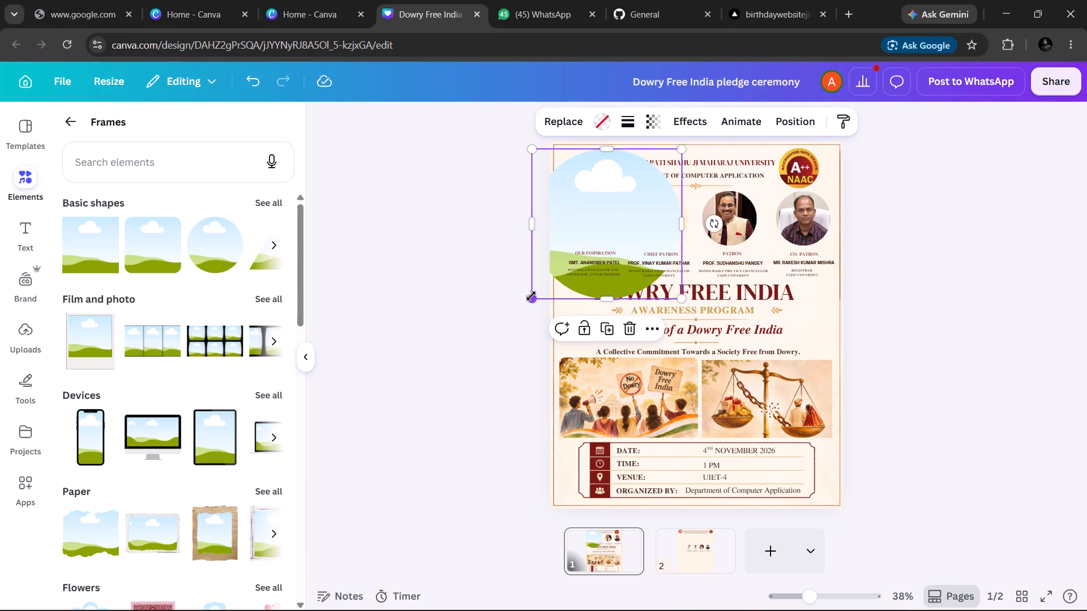
left_click_drag(531, 295, 612, 220)
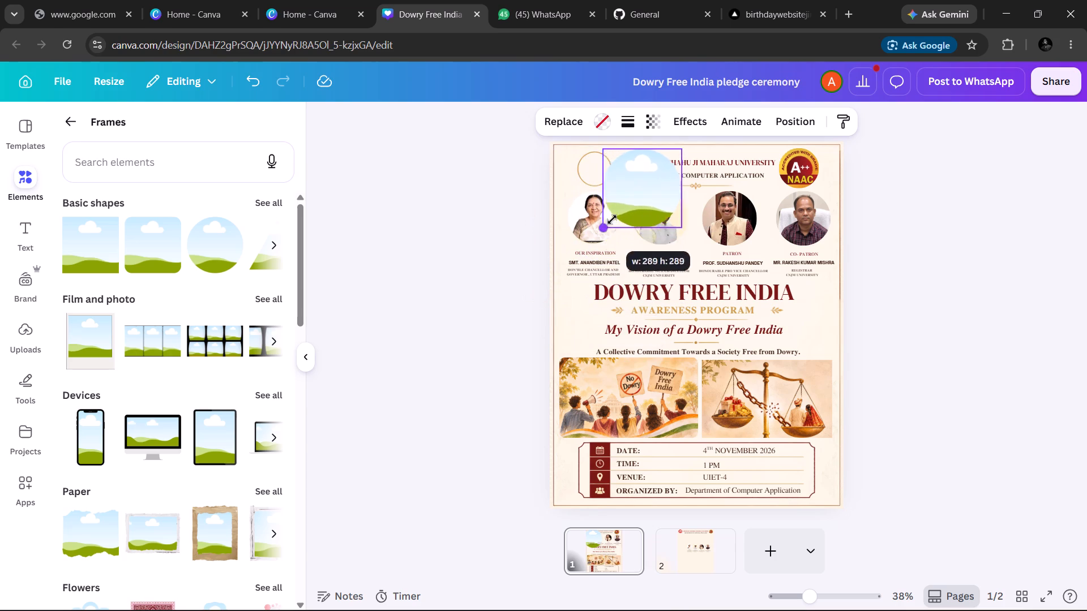
left_click_drag(612, 220, 637, 205)
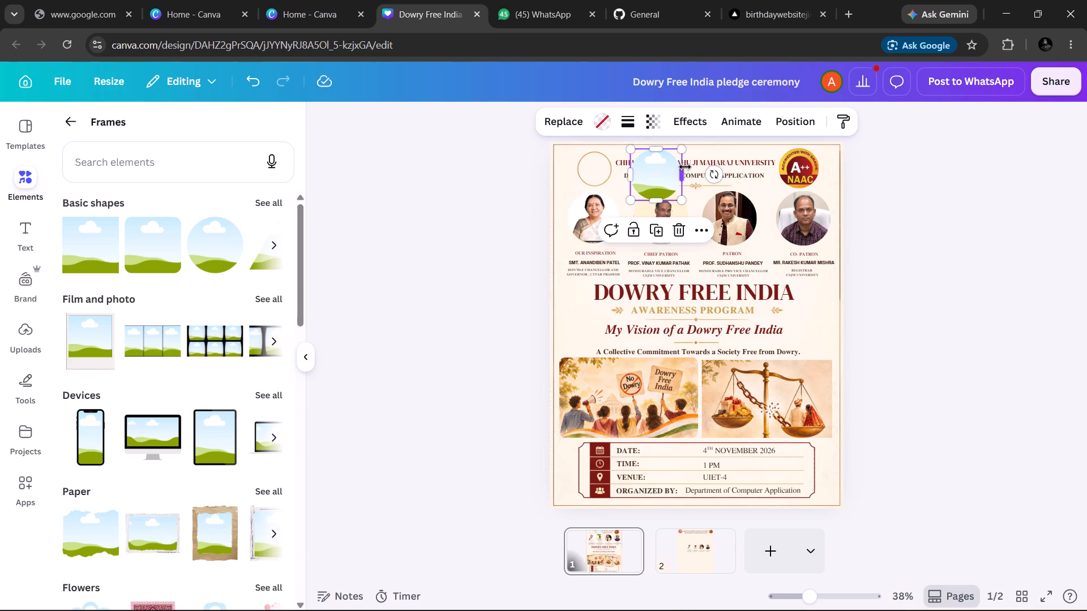
left_click_drag(660, 173, 606, 169)
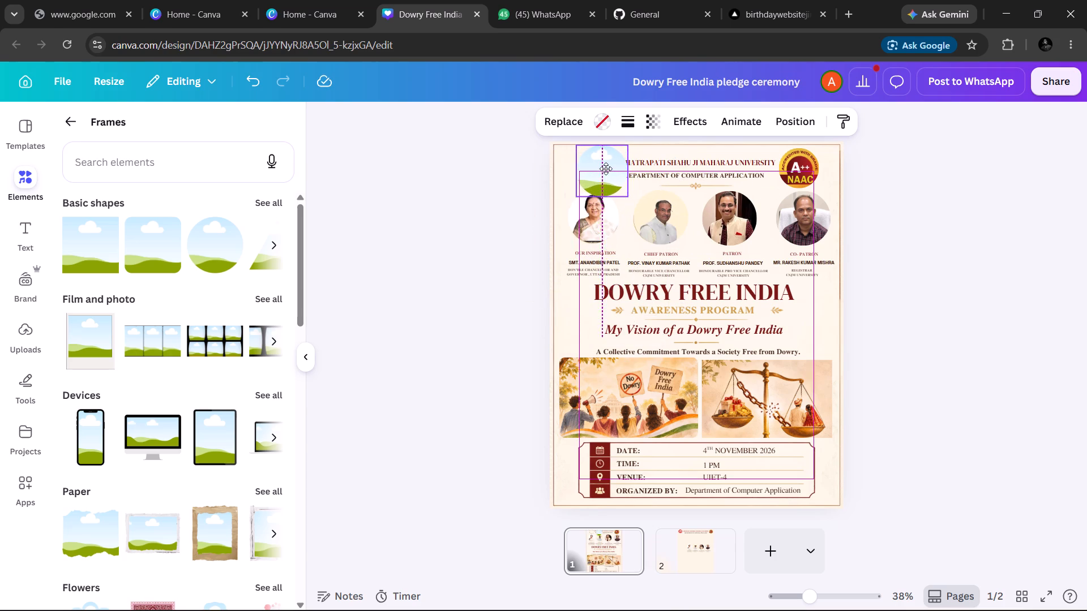
left_click_drag(606, 169, 602, 166)
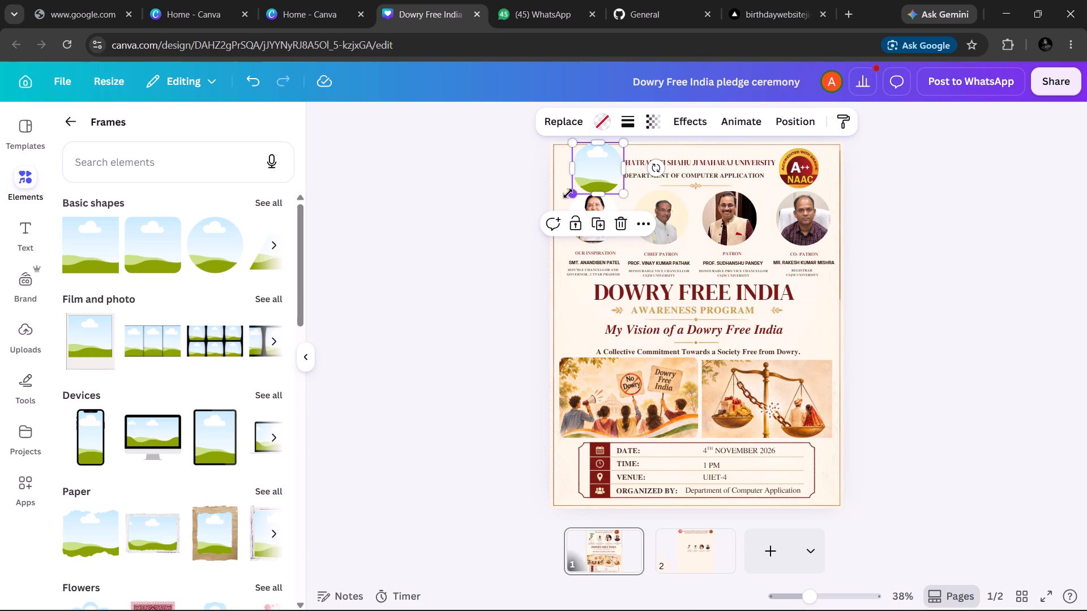
left_click_drag(568, 193, 584, 184)
left_click_drag(602, 163, 597, 167)
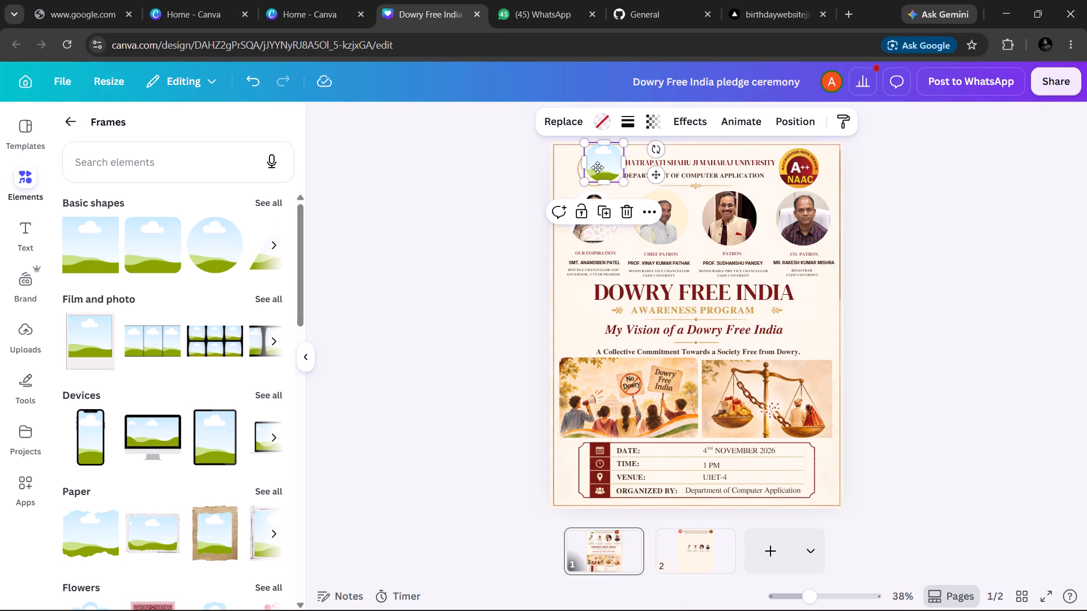
left_click_drag(597, 167, 593, 169)
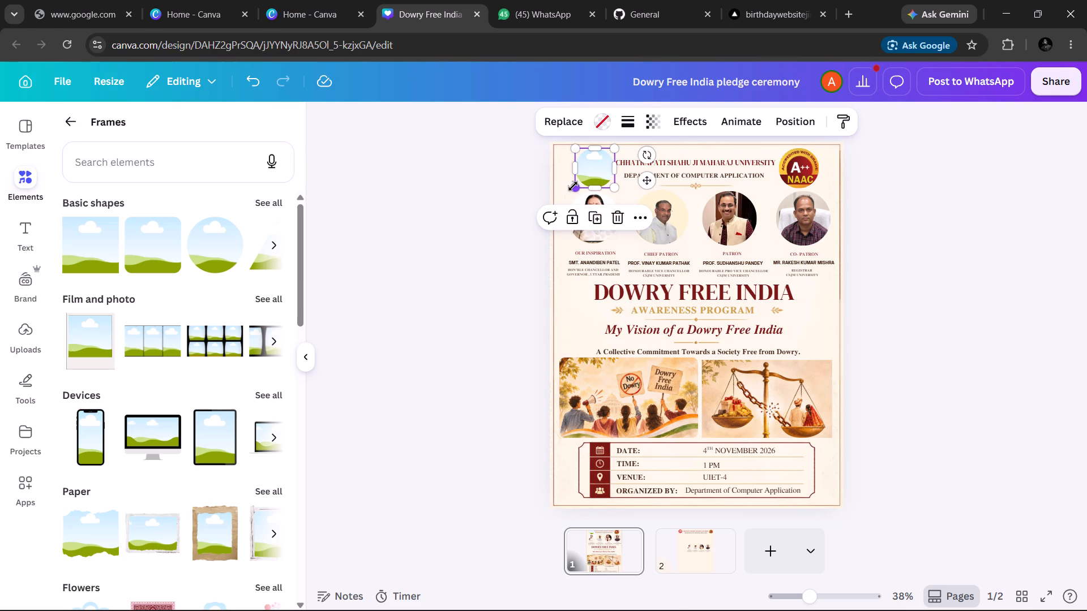
left_click_drag(573, 186, 580, 183)
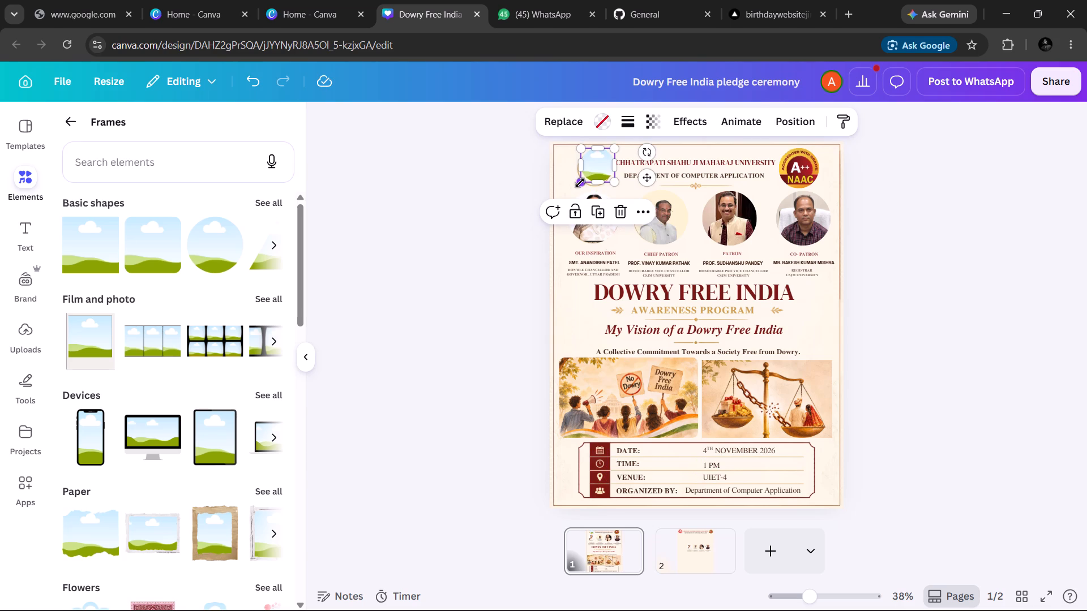
left_click(597, 162)
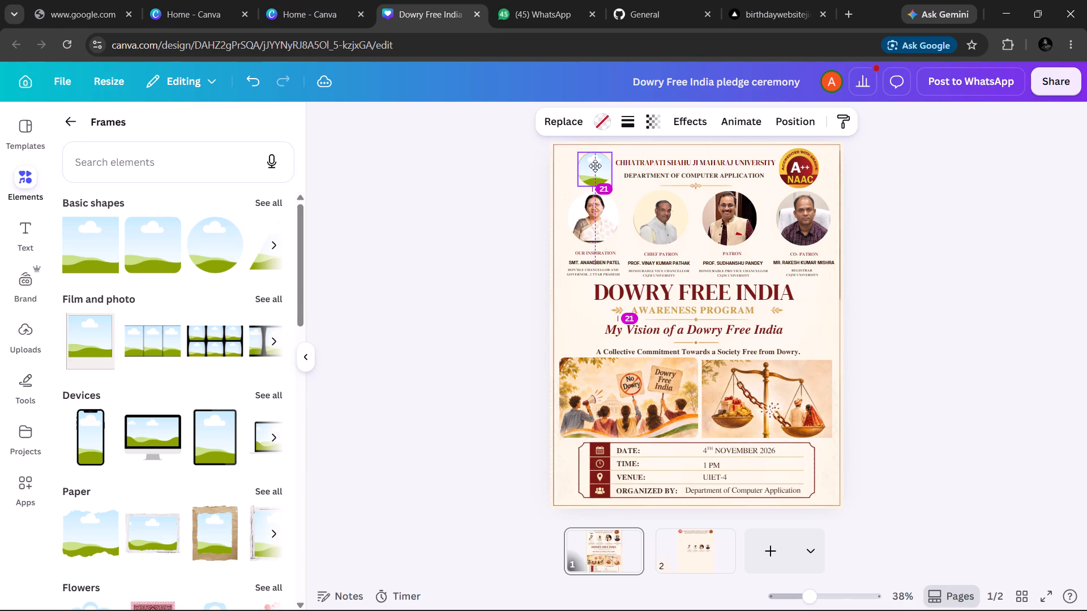
left_click(498, 211)
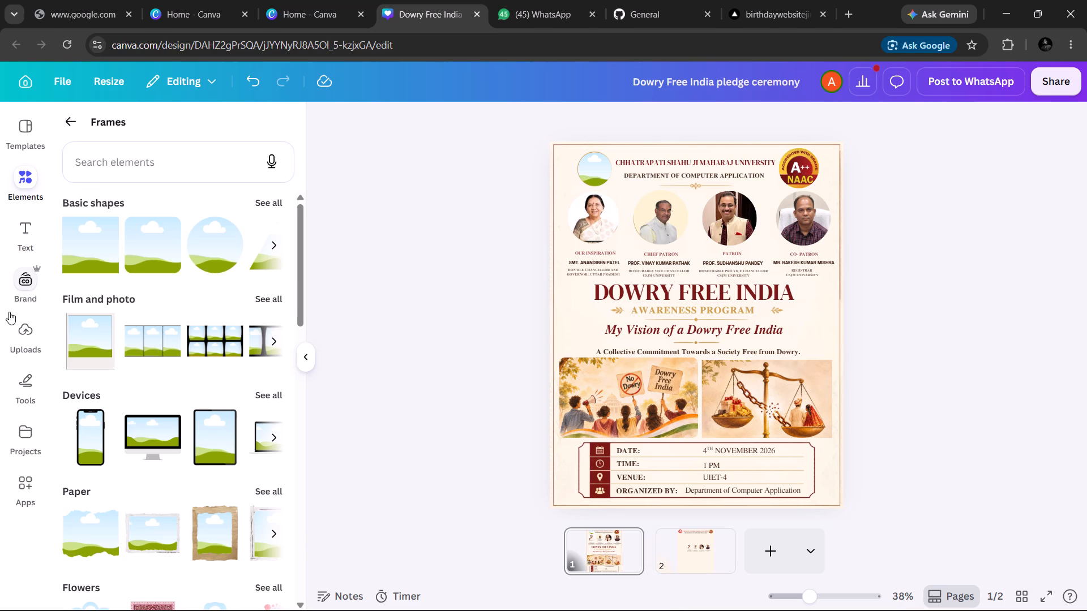
Insert the red university logo from the uploaded images into the circular frame in the header.
left_click(38, 337)
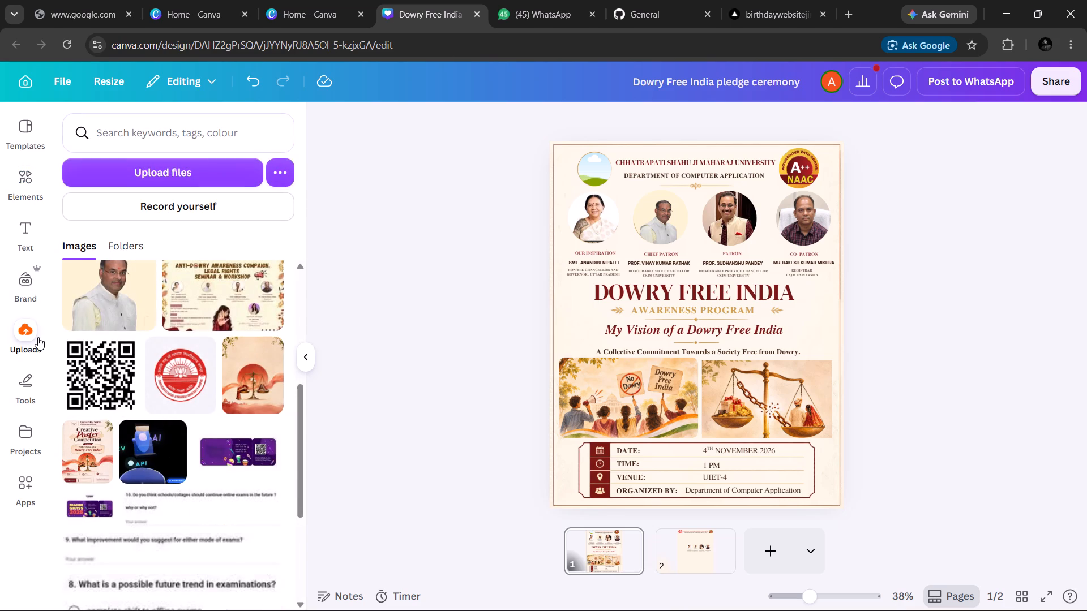
left_click(177, 372)
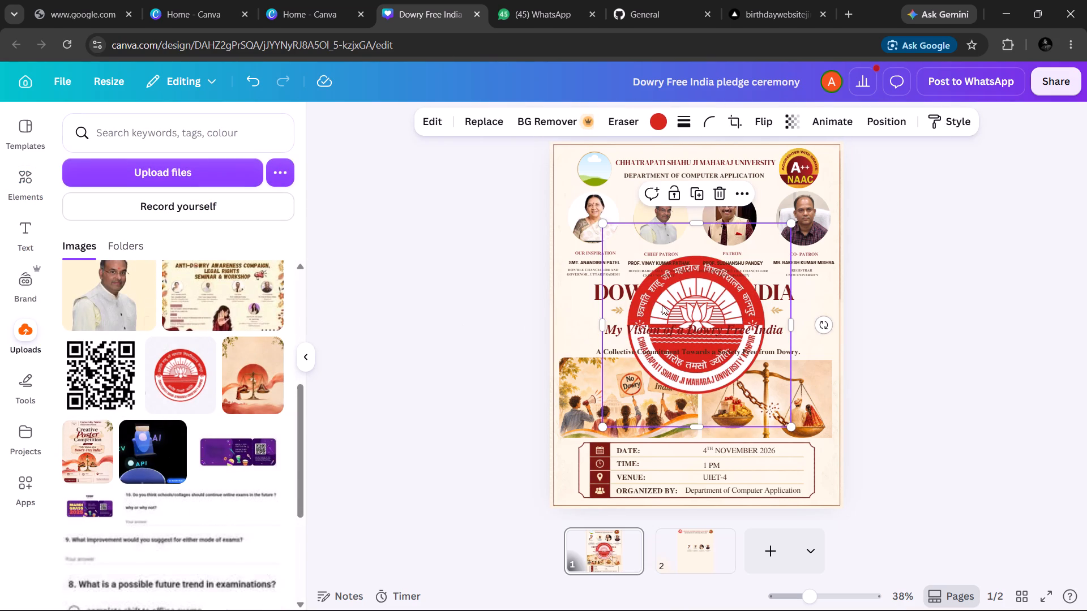
left_click_drag(662, 305, 574, 118)
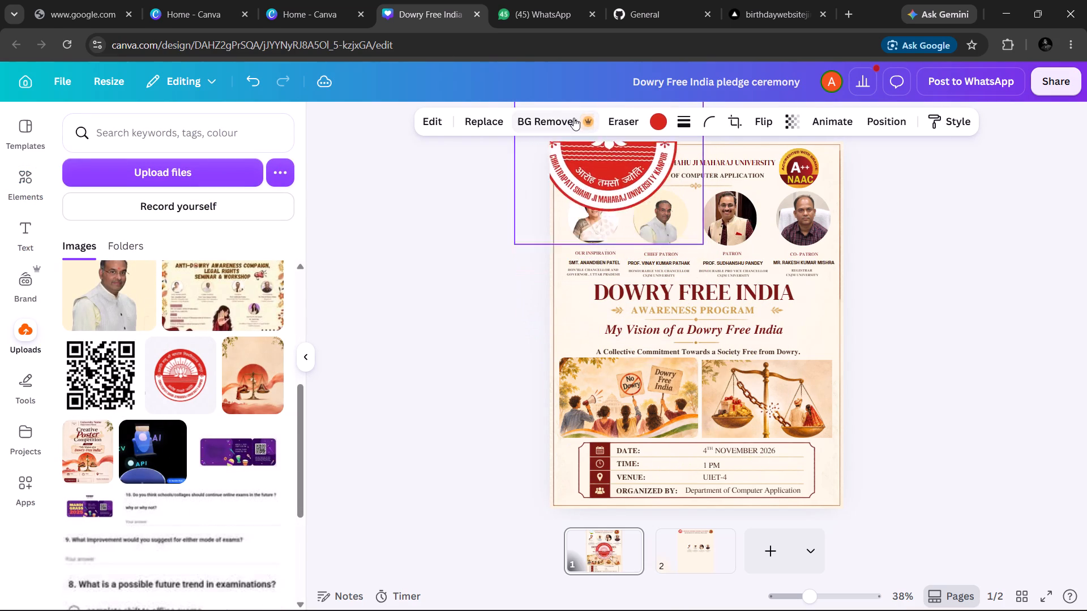
left_click_drag(574, 118, 587, 186)
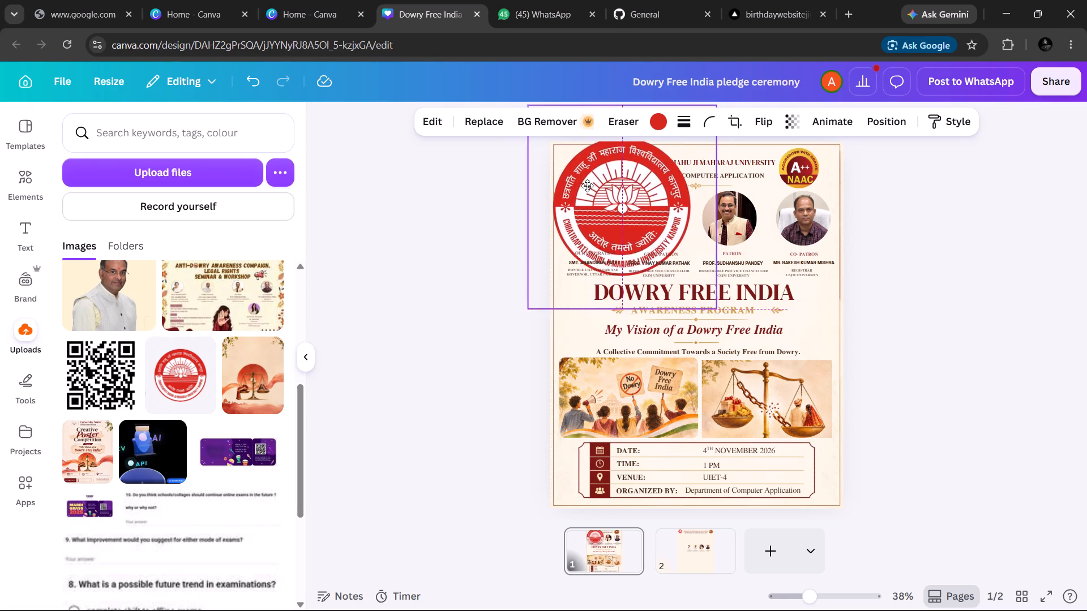
left_click_drag(587, 186, 585, 180)
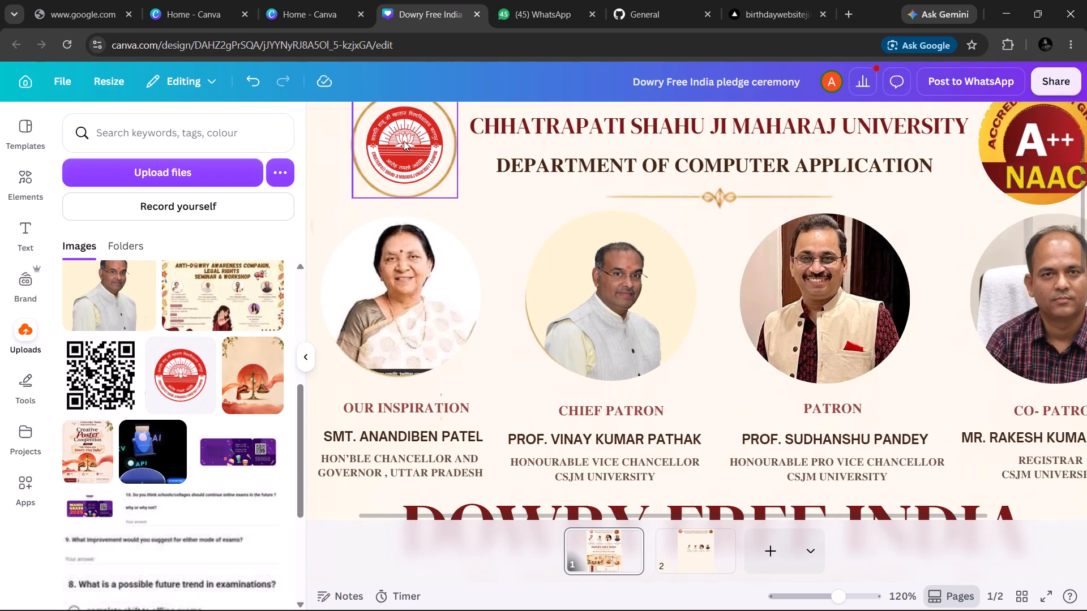
Enlarge the red university logo in the header and centre it over the gold ring so it fills the circle.
left_click(404, 141)
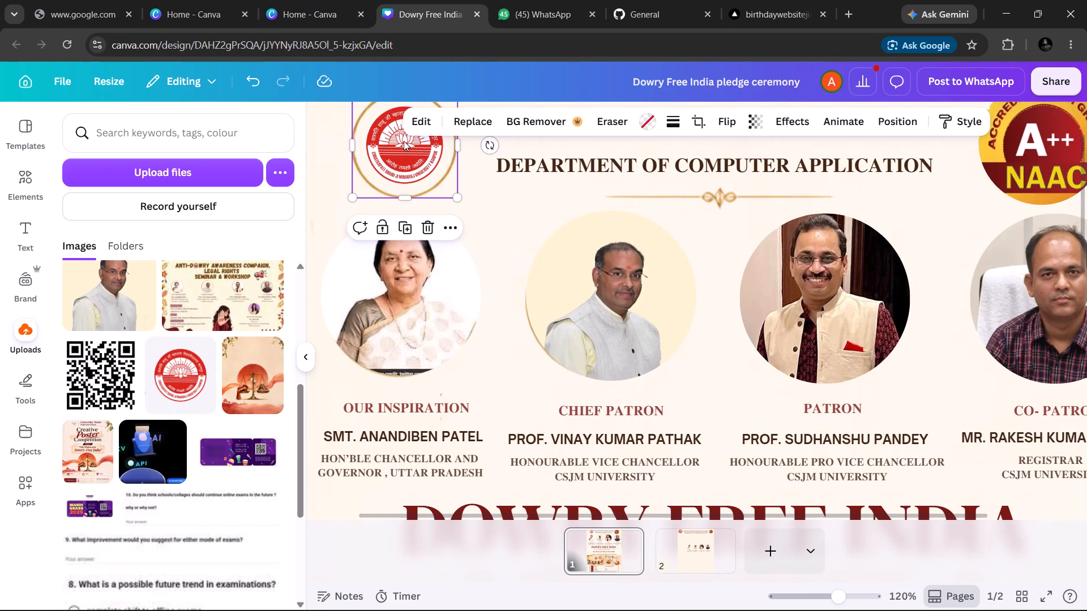
left_click_drag(453, 198, 478, 220)
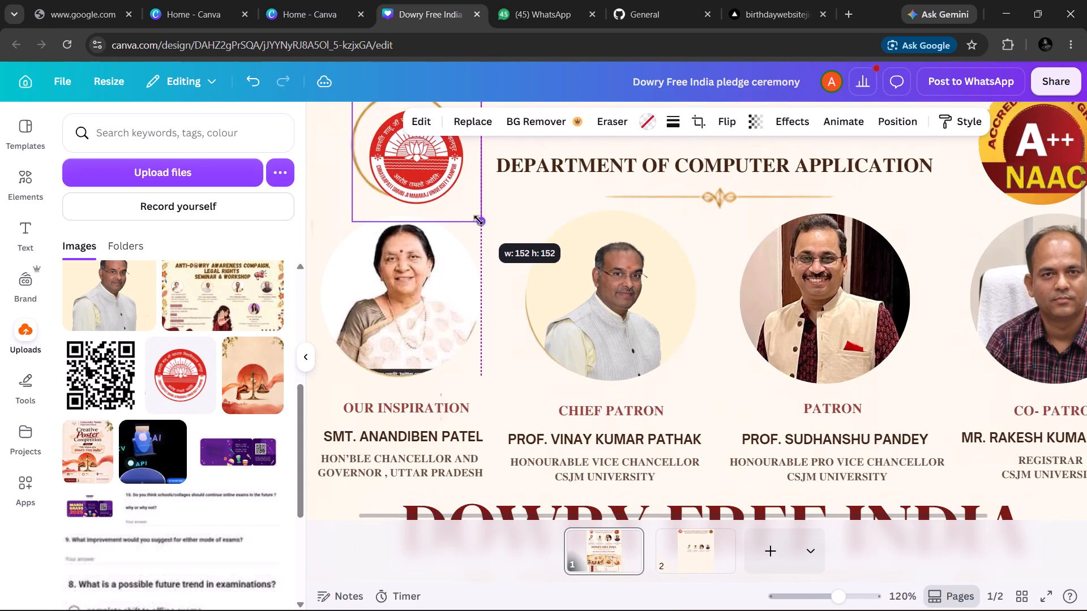
left_click_drag(478, 220, 499, 236)
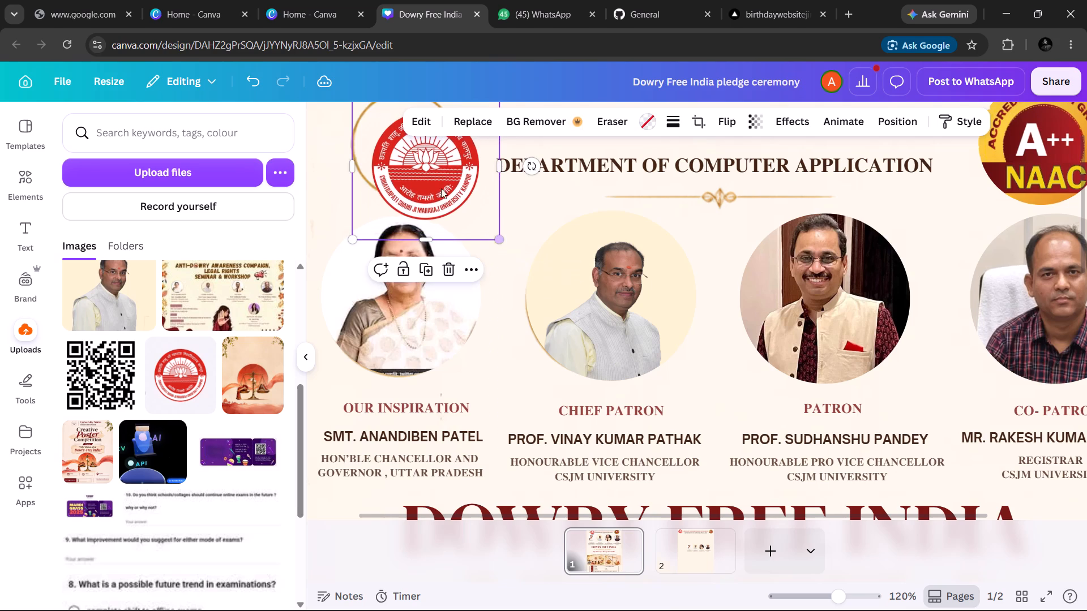
left_click_drag(419, 169, 404, 151)
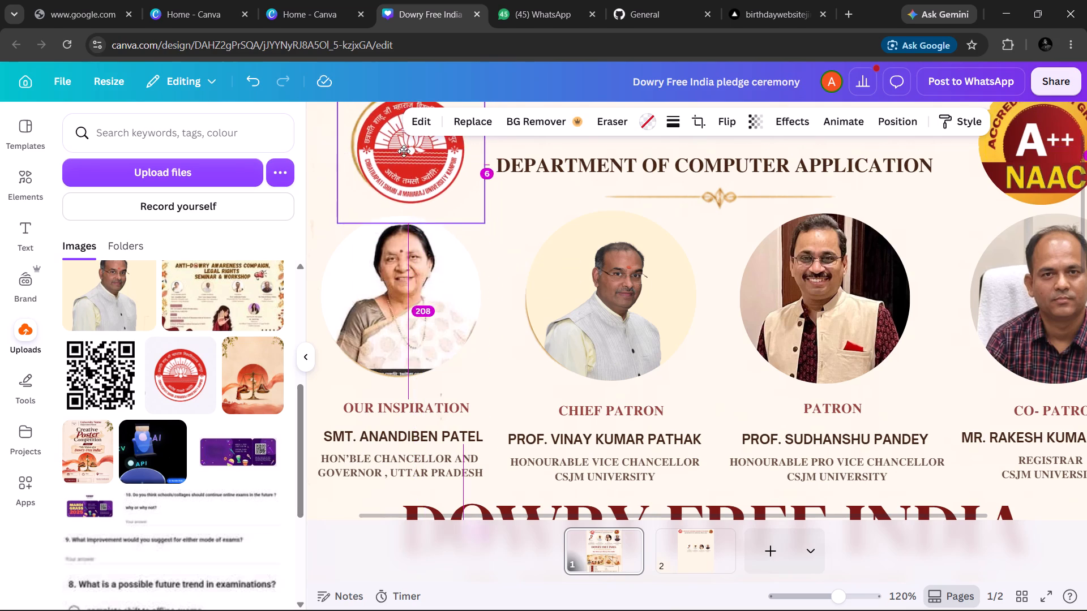
left_click_drag(404, 151, 400, 144)
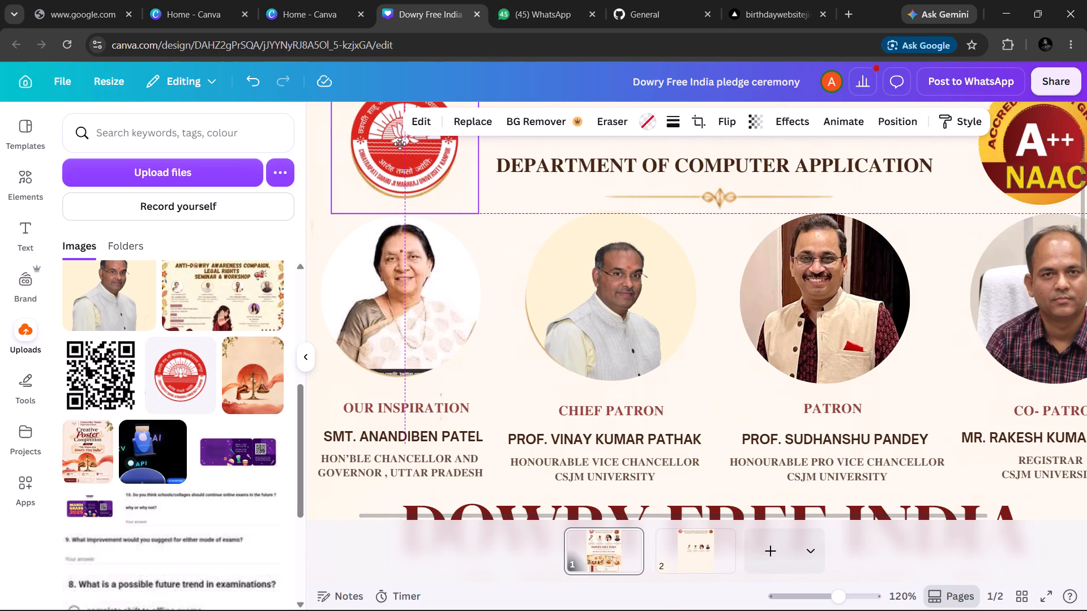
left_click_drag(400, 144, 400, 148)
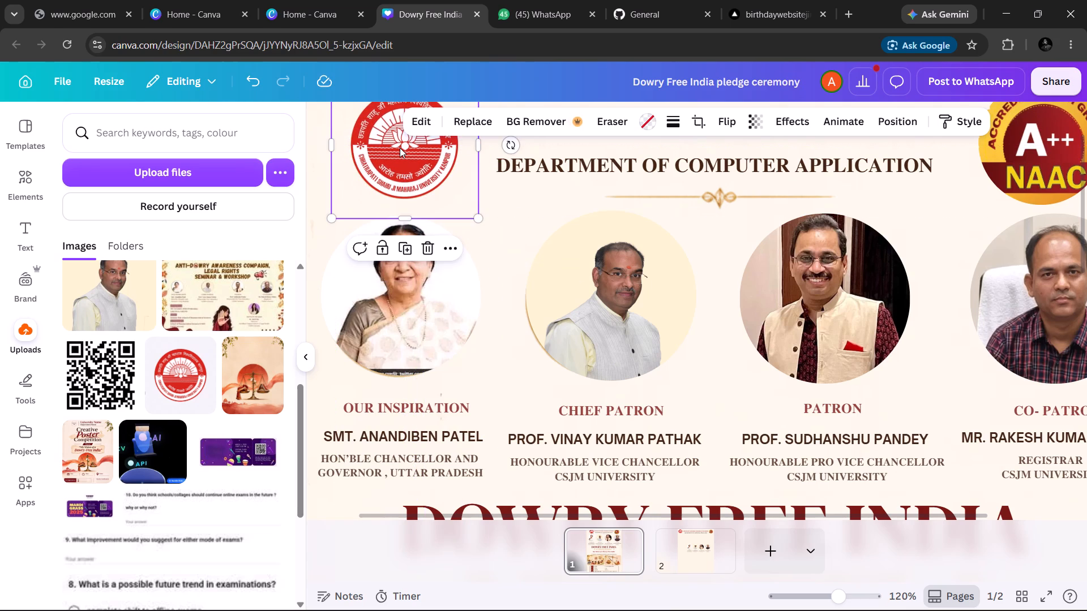
left_click(507, 216)
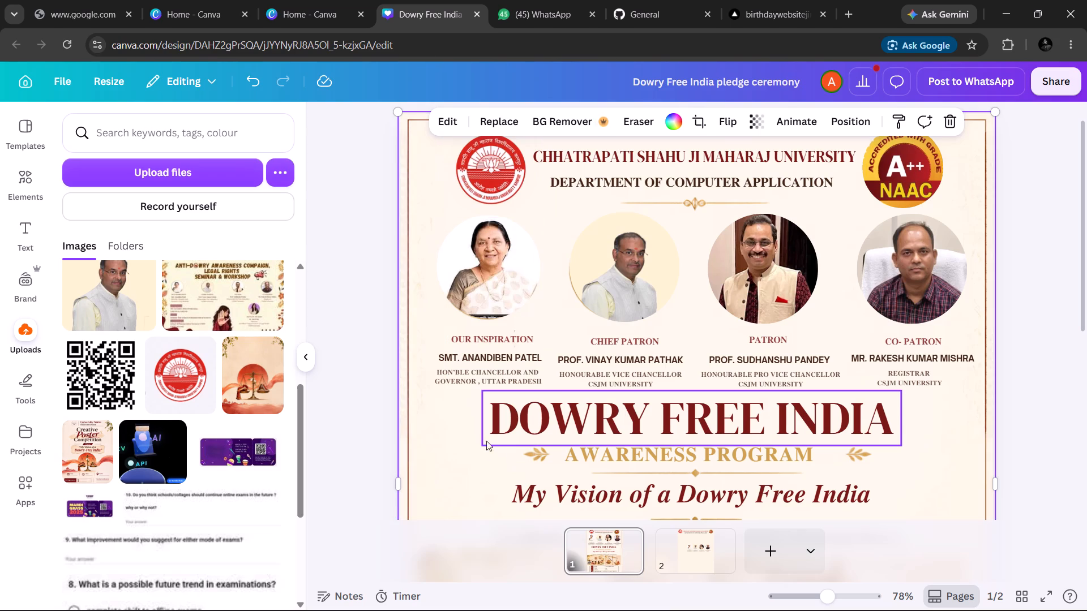
Reposition the DOWRY FREE INDIA heading on page 1 between the patrons' captions and the AWARENESS PROGRAM line.
left_click(486, 422)
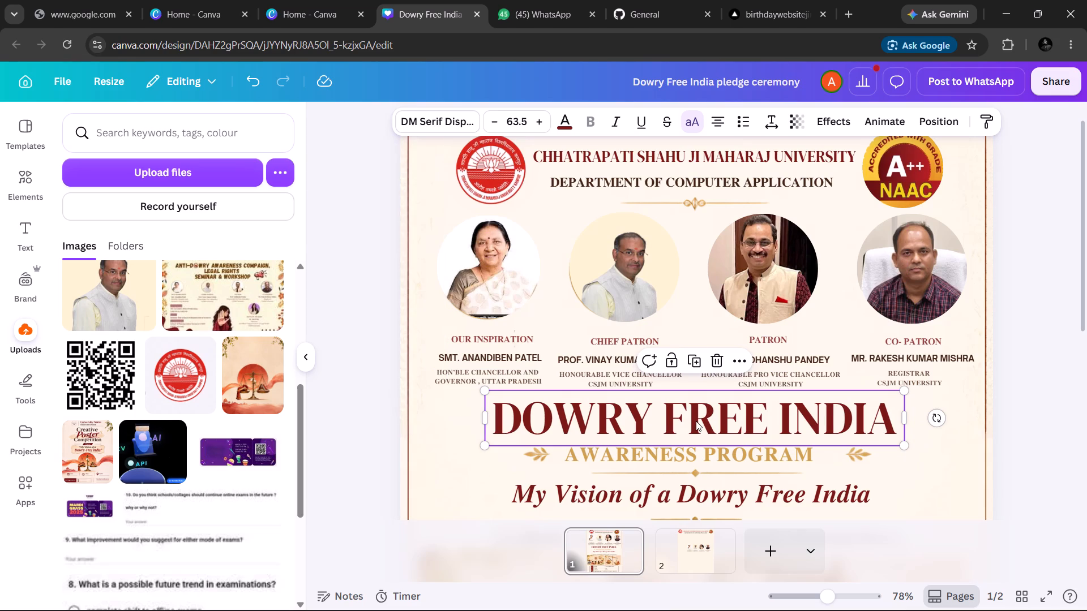
left_click_drag(1086, 272, 1086, 308)
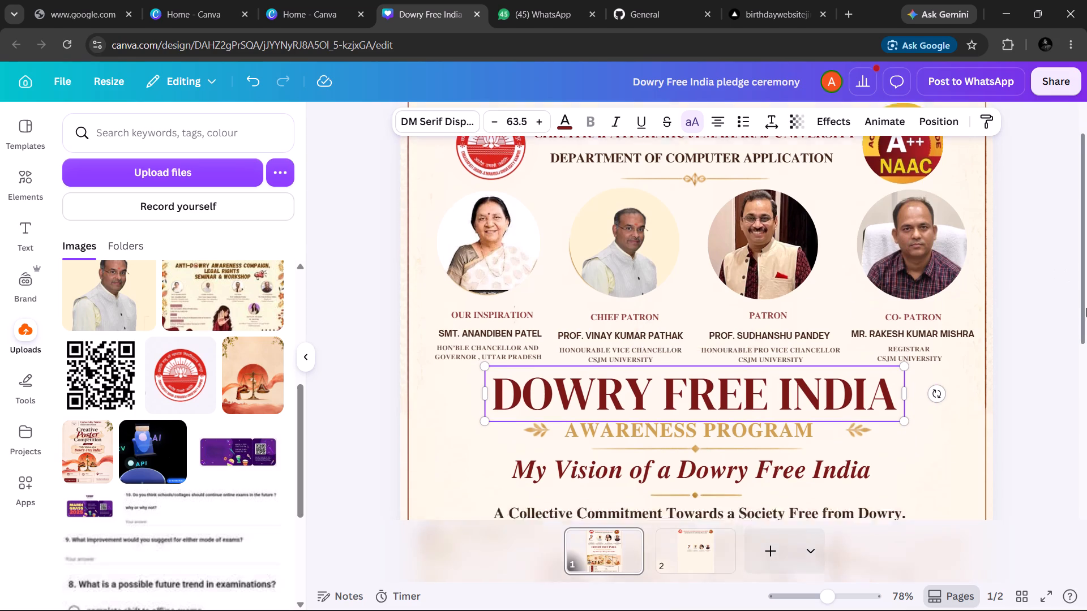
left_click_drag(1086, 308, 1085, 430)
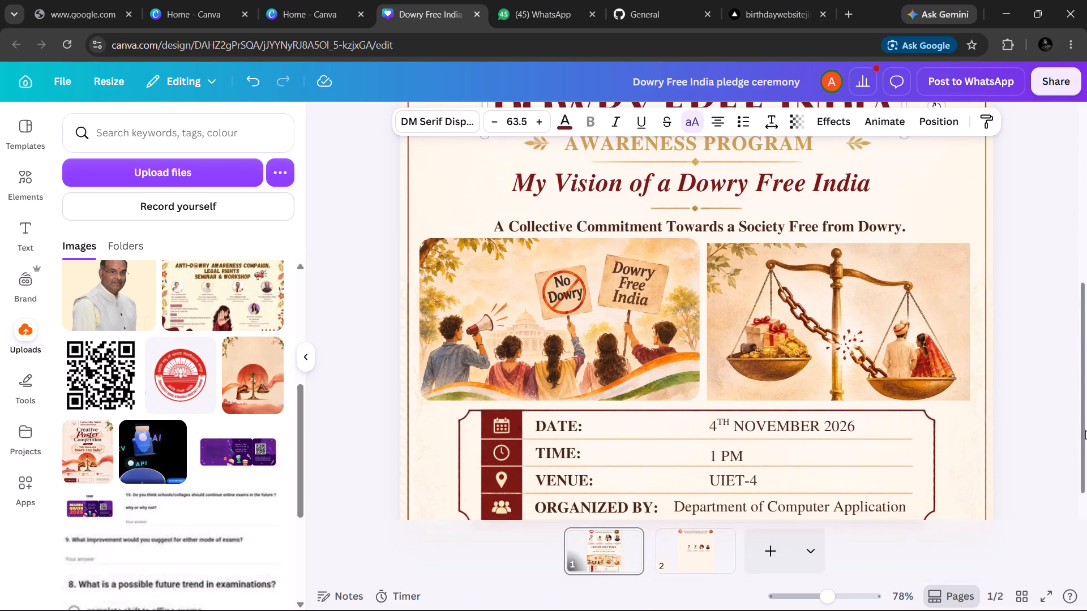
left_click_drag(1085, 430, 1076, 201)
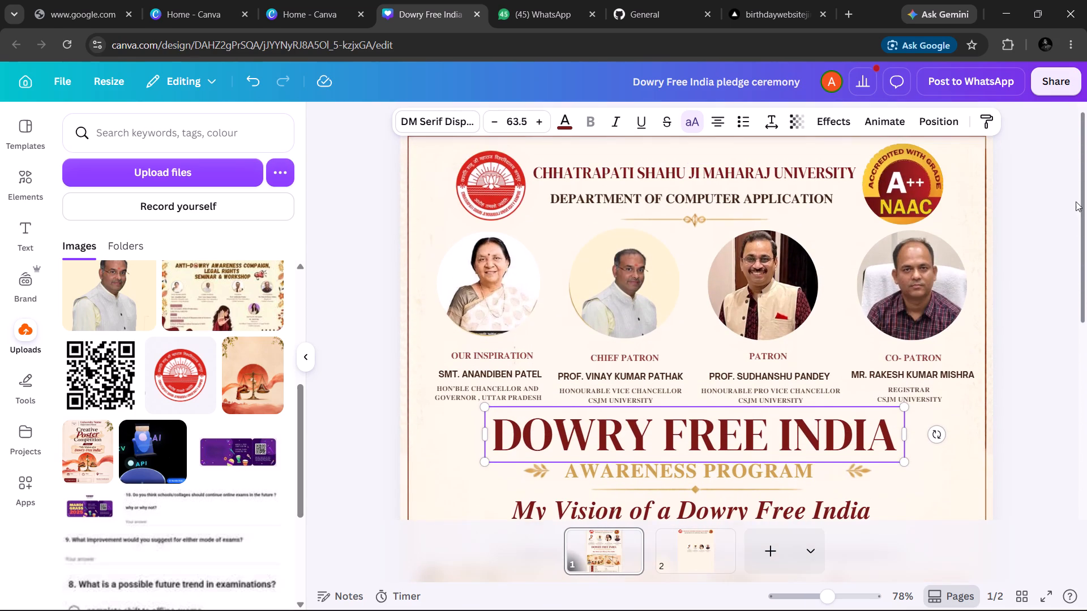
left_click_drag(1076, 201, 1073, 157)
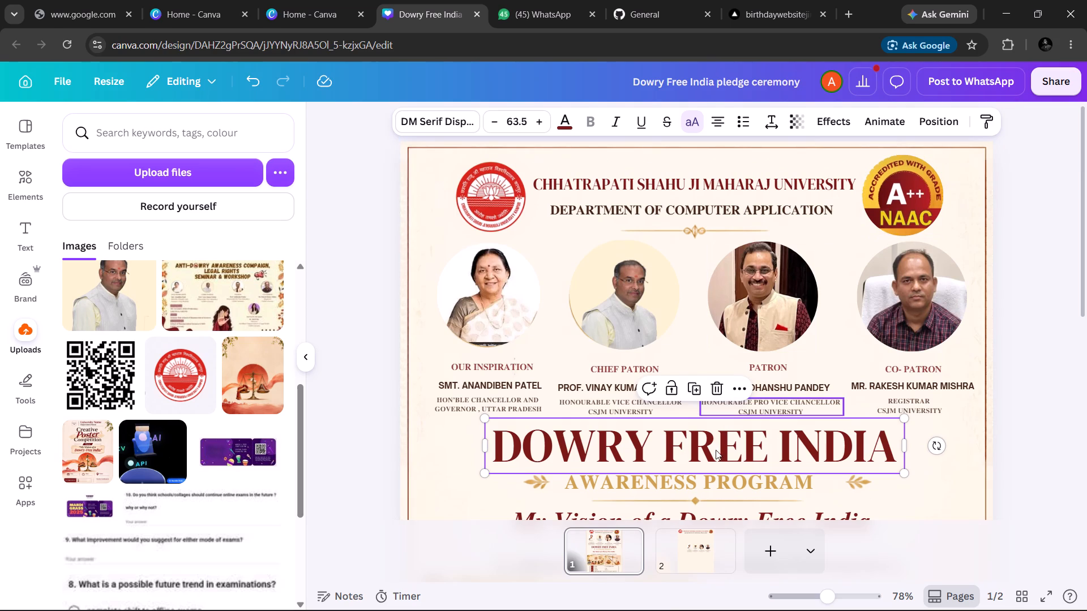
left_click(687, 423)
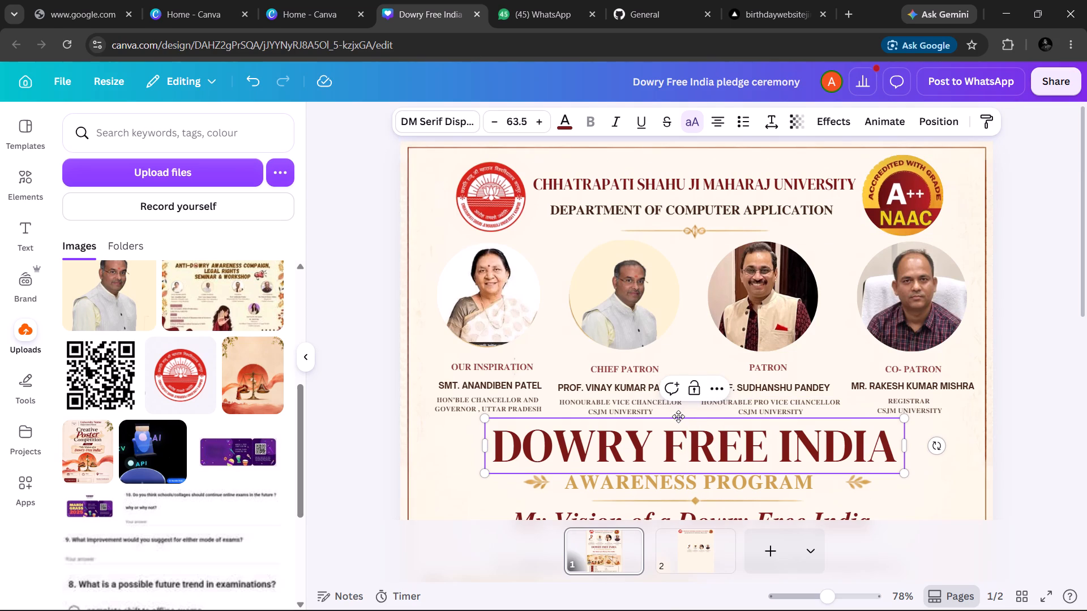
left_click(678, 419)
left_click_drag(675, 414, 692, 317)
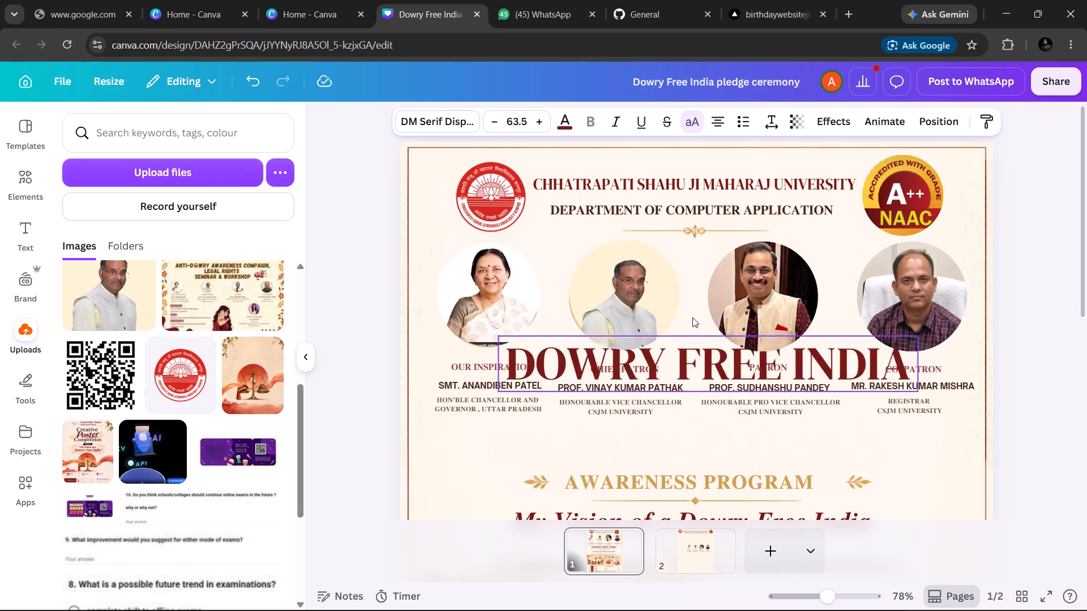
left_click_drag(692, 317, 690, 156)
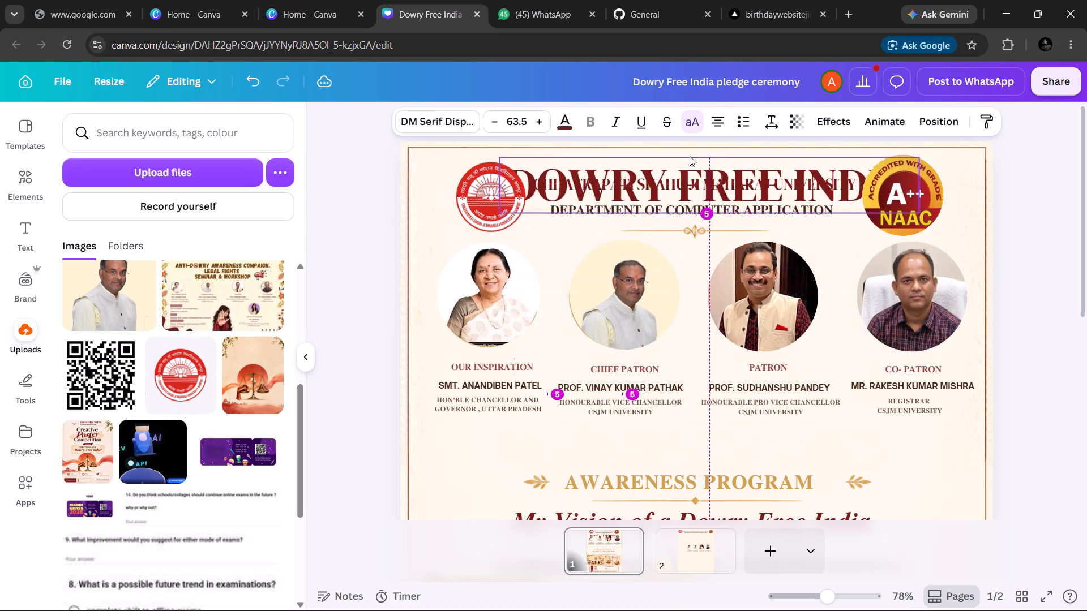
left_click_drag(690, 156, 711, 364)
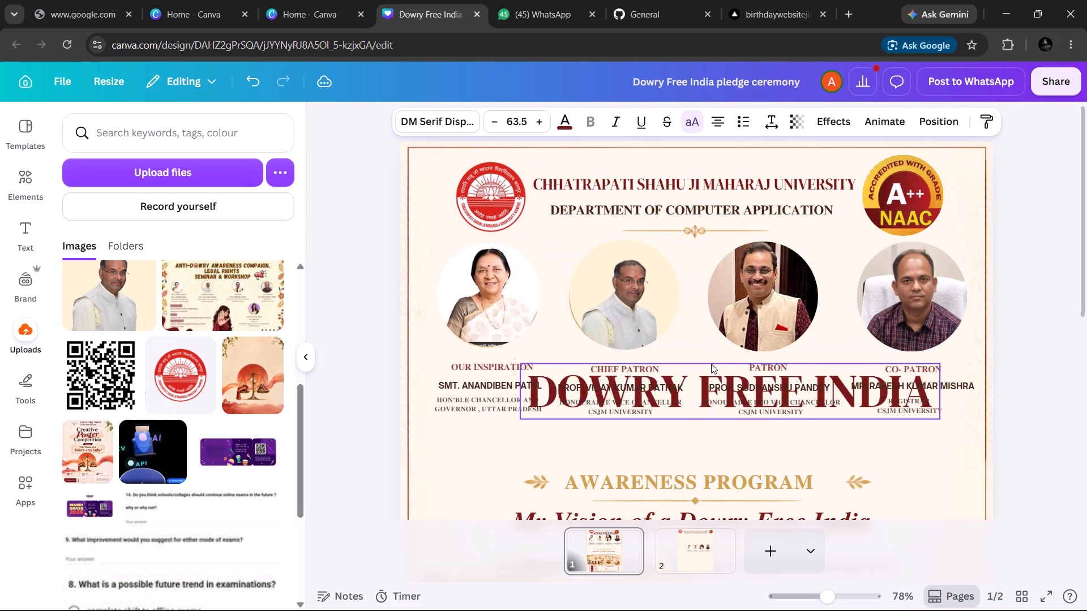
left_click_drag(711, 364, 691, 405)
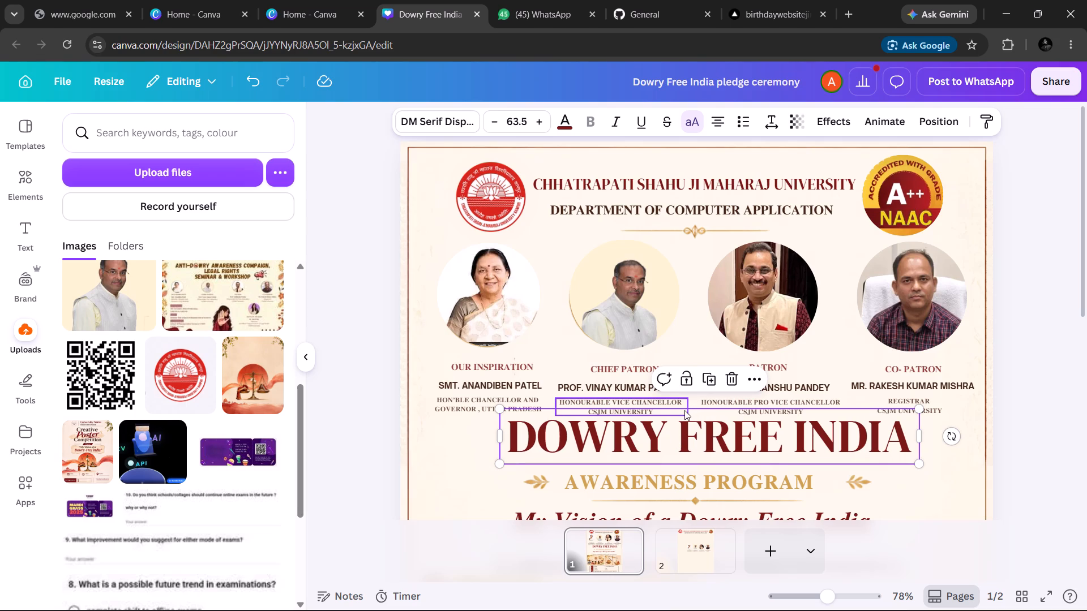
left_click_drag(698, 406, 686, 409)
left_click(686, 409)
left_click_drag(698, 419, 692, 432)
left_click(484, 431)
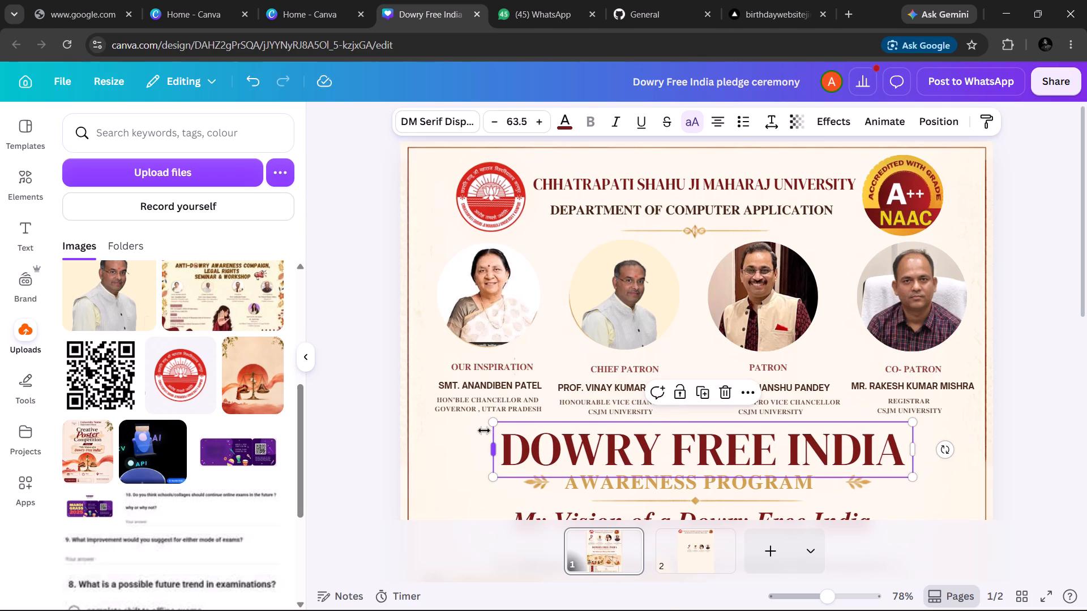
Open the text options for the poster.
left_click(22, 225)
left_click(18, 194)
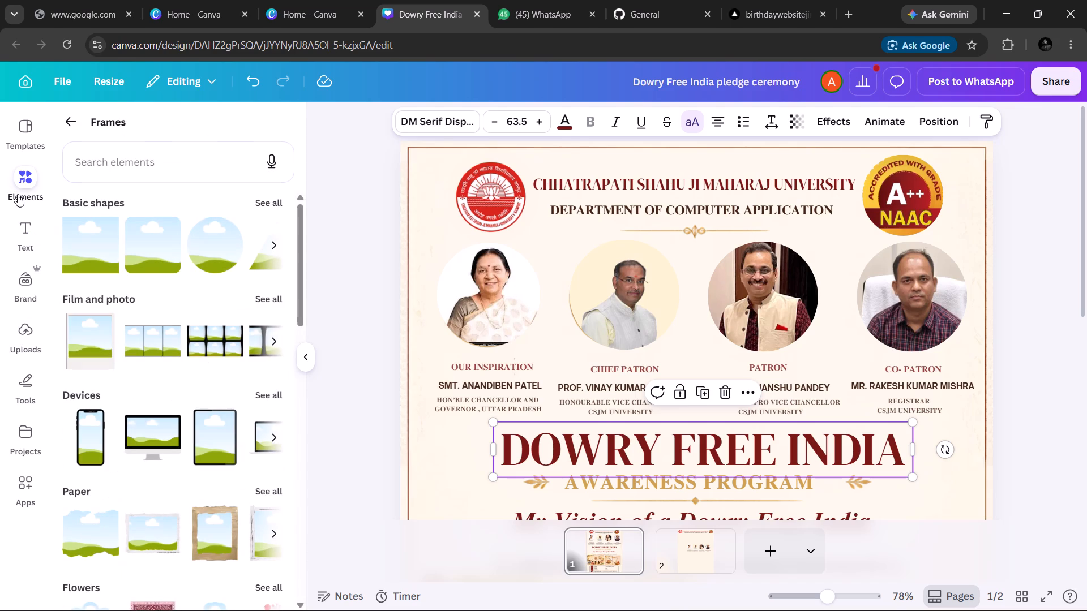
left_click(20, 142)
left_click(25, 235)
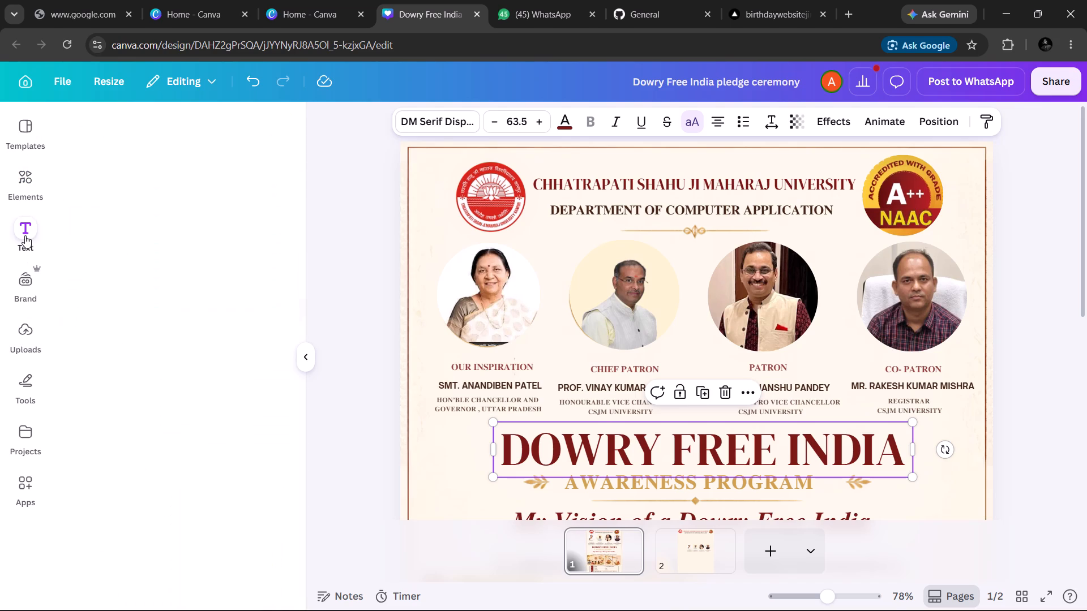
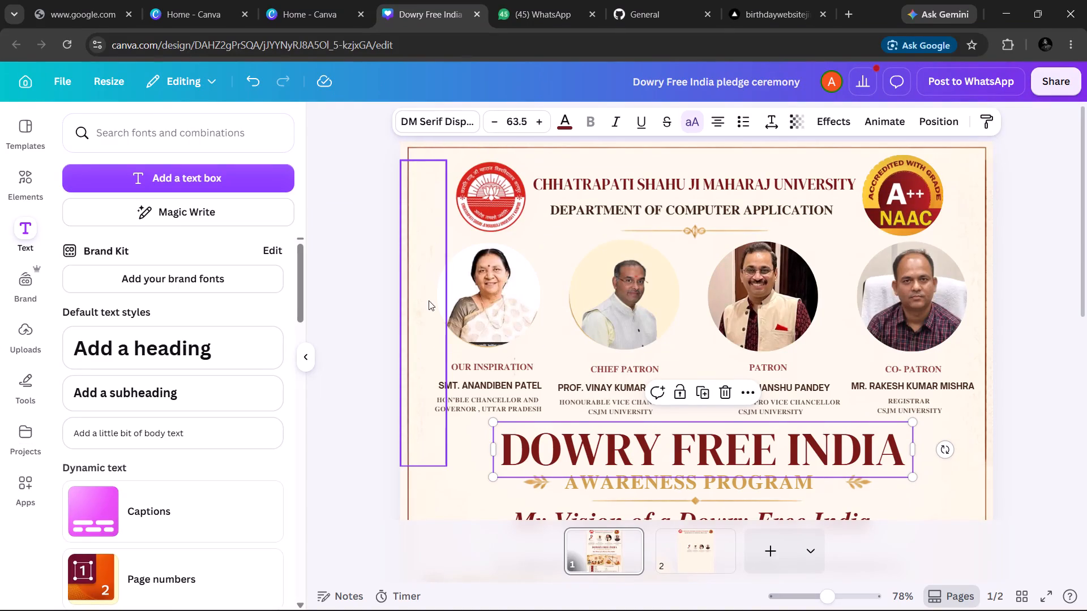
Reposition the OUR INSPIRATION portrait so it sits centred over its gold ring above the caption.
left_click_drag(446, 269, 575, 288)
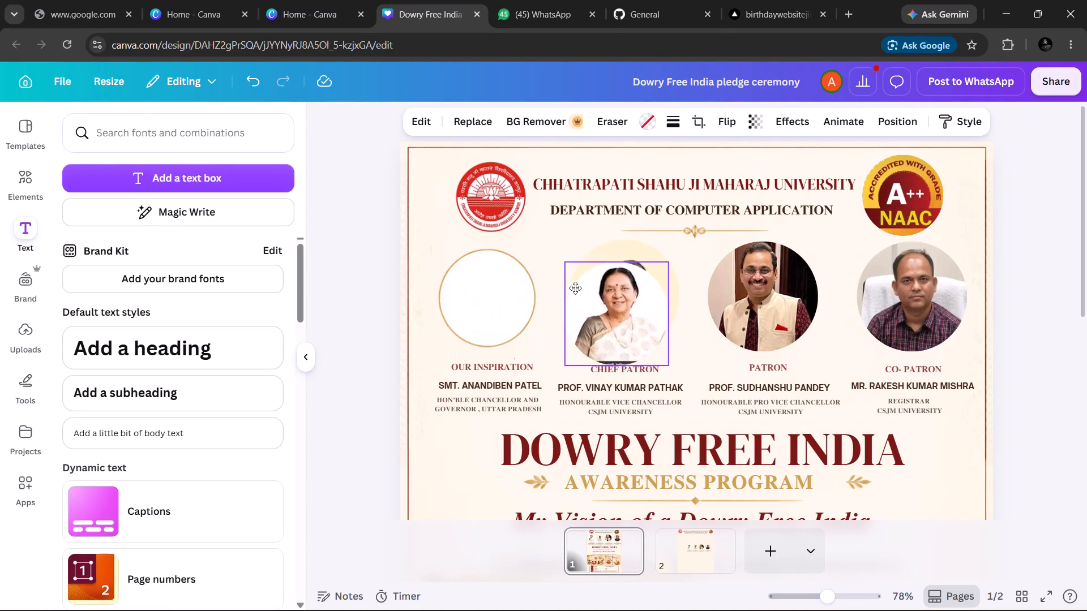
left_click_drag(575, 288, 444, 275)
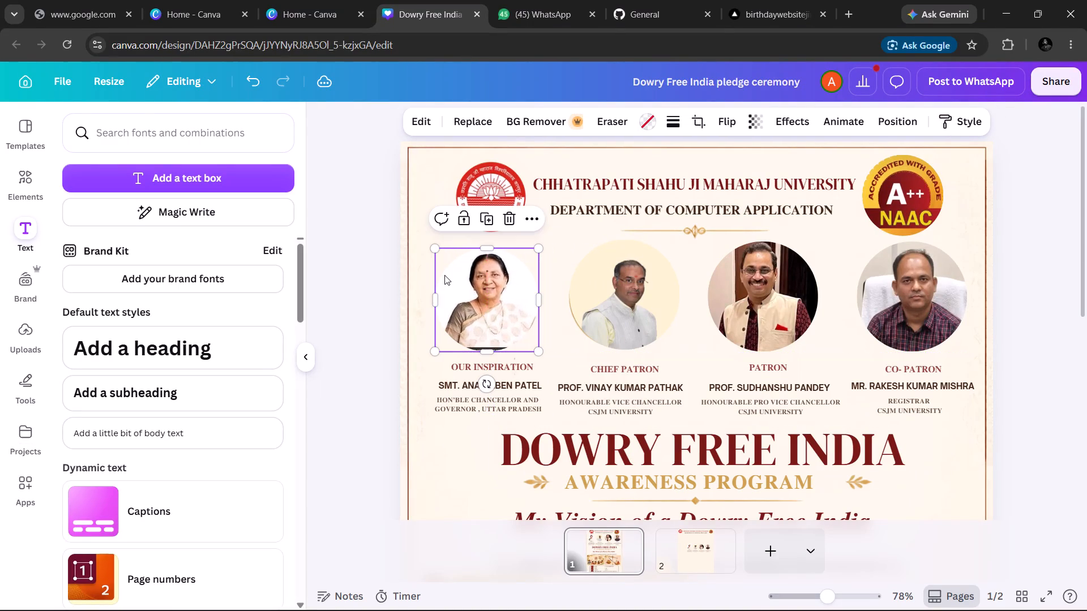
left_click(560, 245)
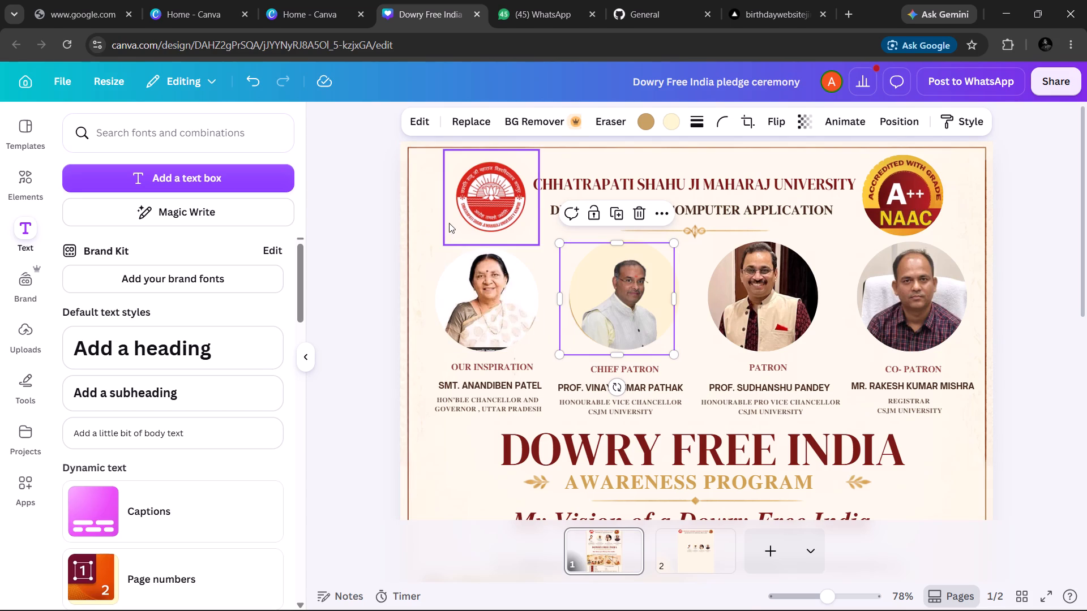
Nudge the HONOURABLE PRO VICE CHANCELLOR, CSJM UNIVERSITY caption slightly up and to the left beneath the Patron's name.
left_click(875, 410)
left_click(795, 407)
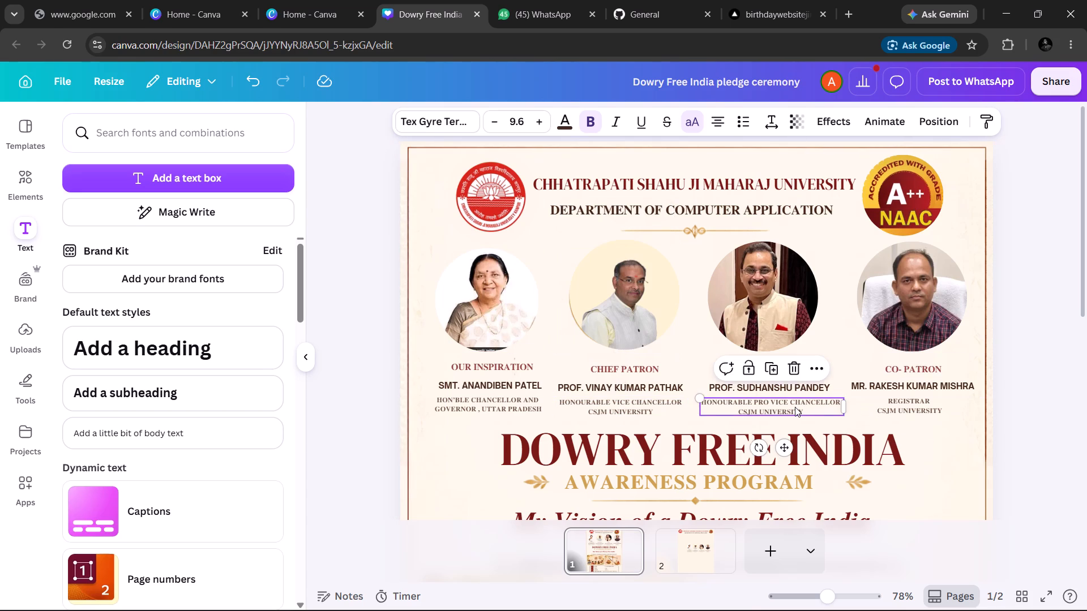
left_click(795, 407)
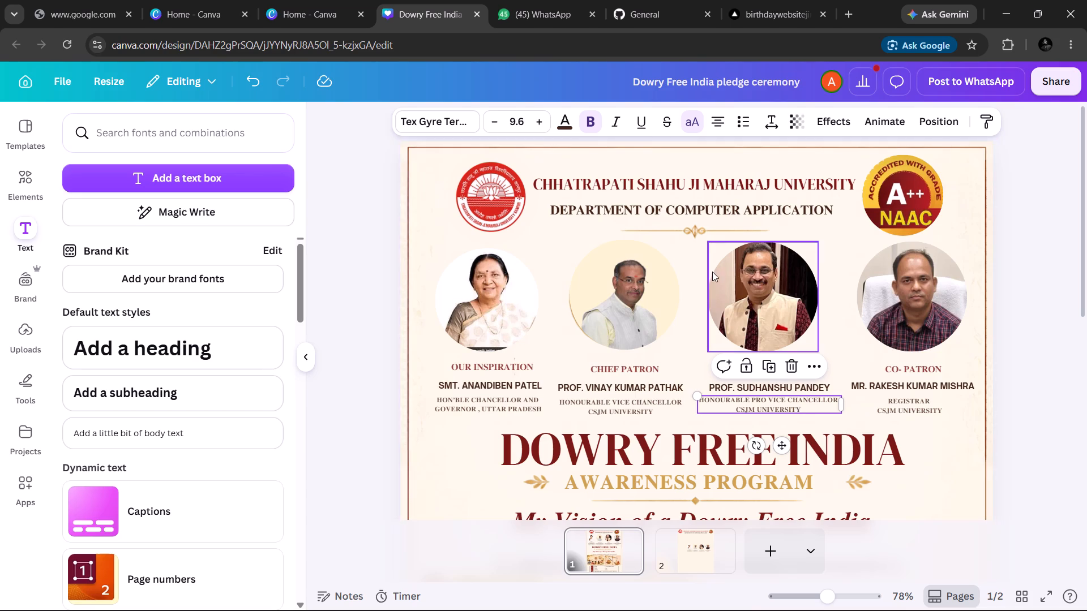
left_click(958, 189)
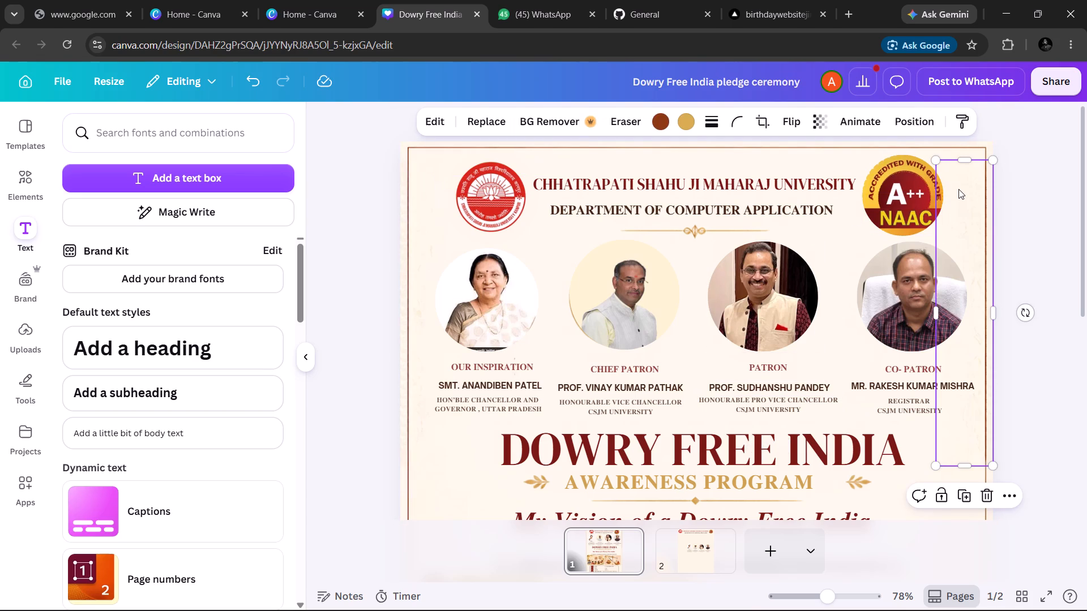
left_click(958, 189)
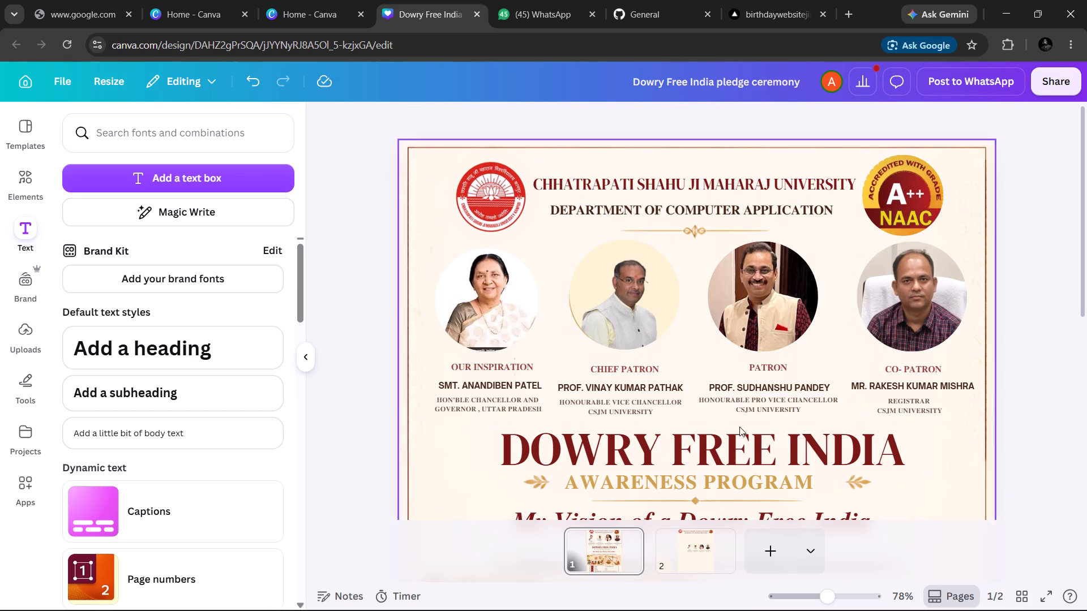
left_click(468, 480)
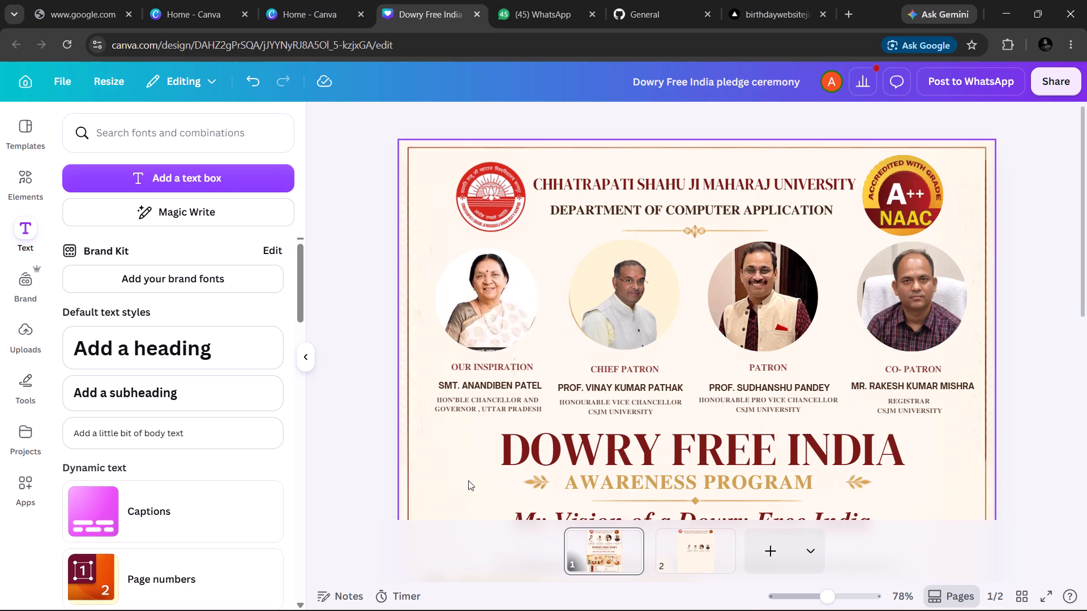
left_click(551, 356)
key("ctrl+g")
Fine-tune the position of the OUR INSPIRATION portrait within its circle, shifting it slightly up and left.
left_click(461, 278)
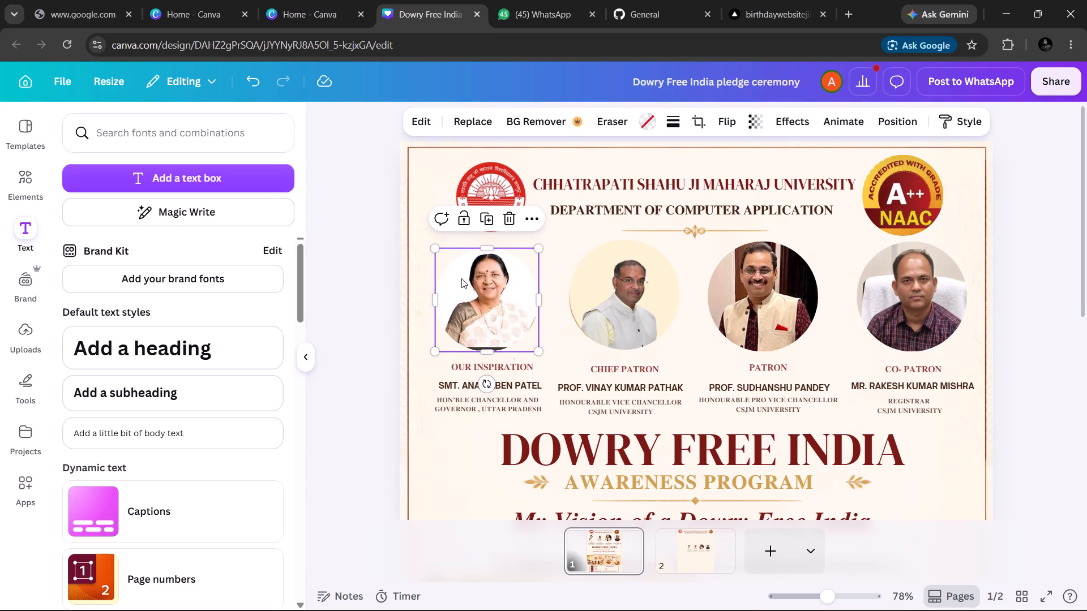
key("ctrl+g")
left_click(510, 302)
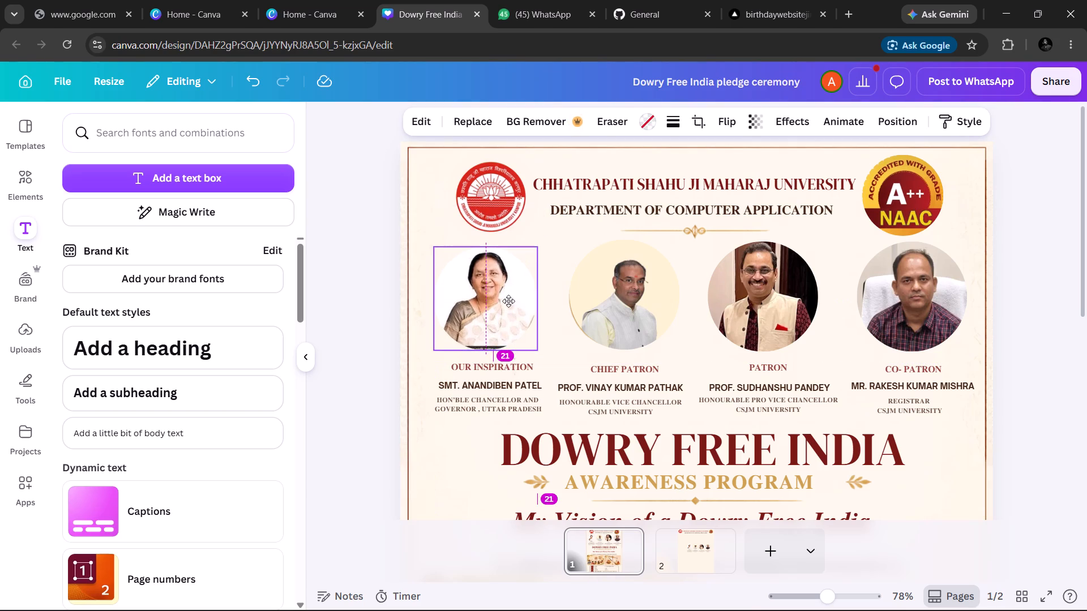
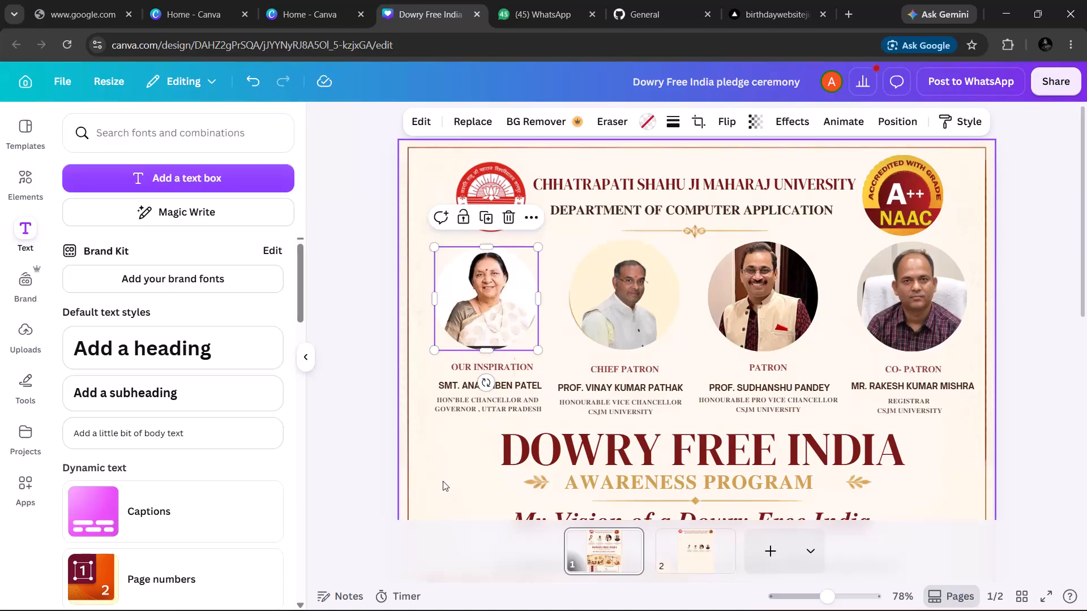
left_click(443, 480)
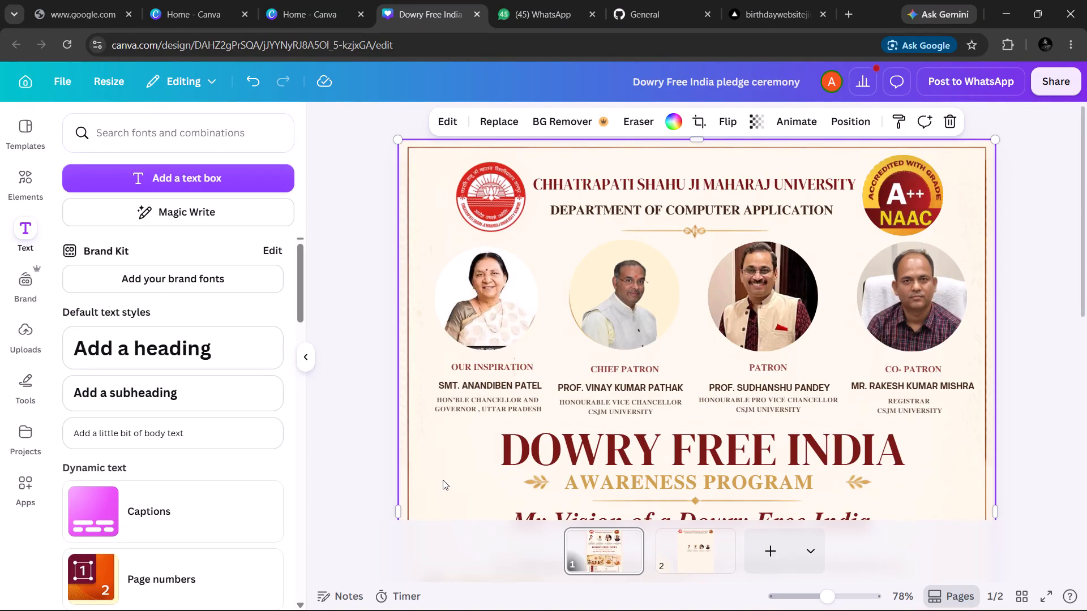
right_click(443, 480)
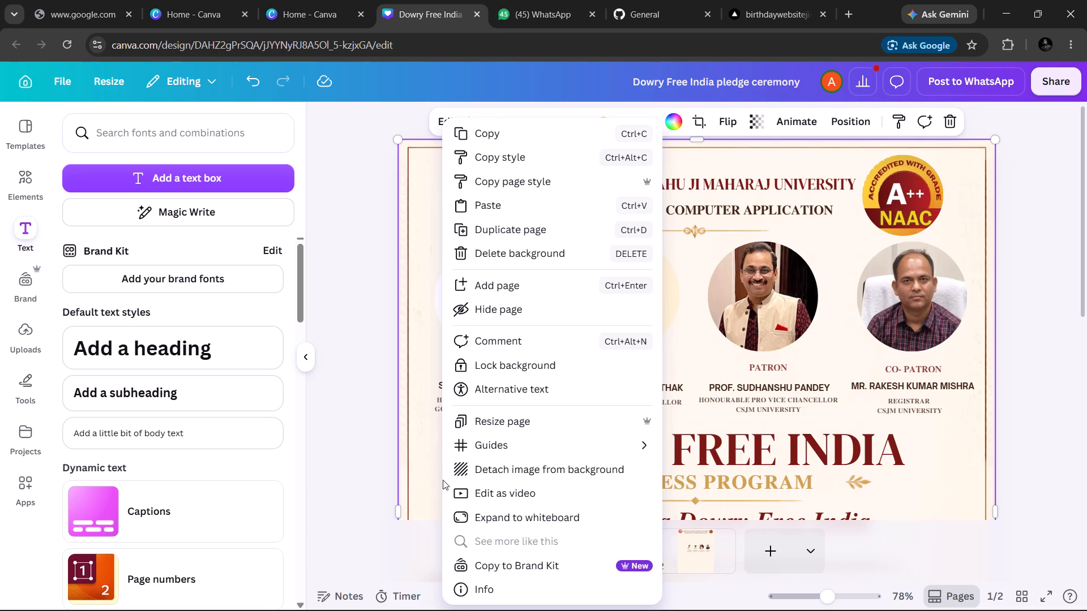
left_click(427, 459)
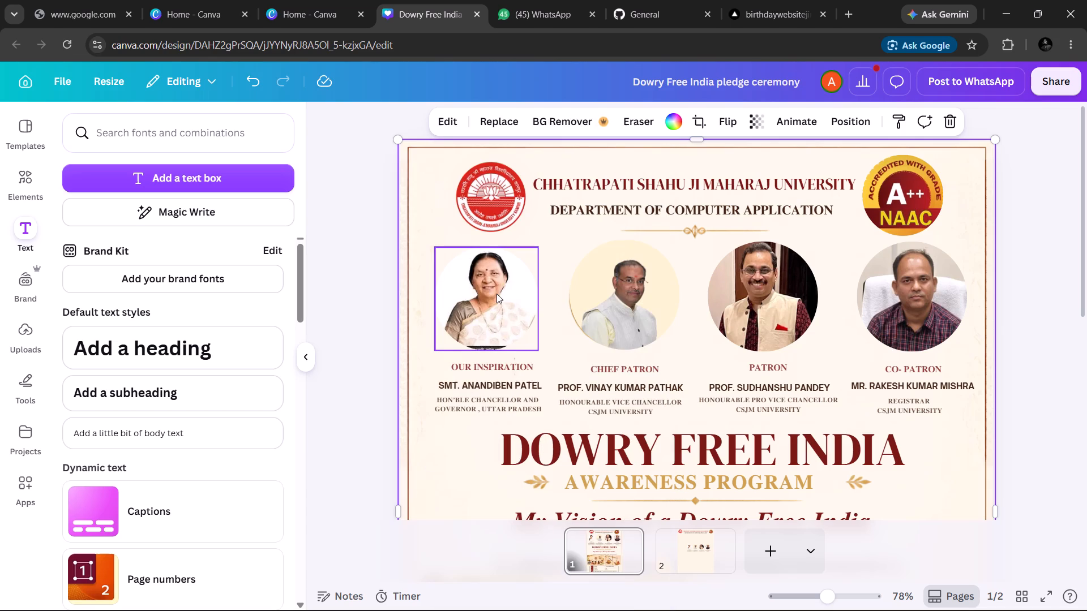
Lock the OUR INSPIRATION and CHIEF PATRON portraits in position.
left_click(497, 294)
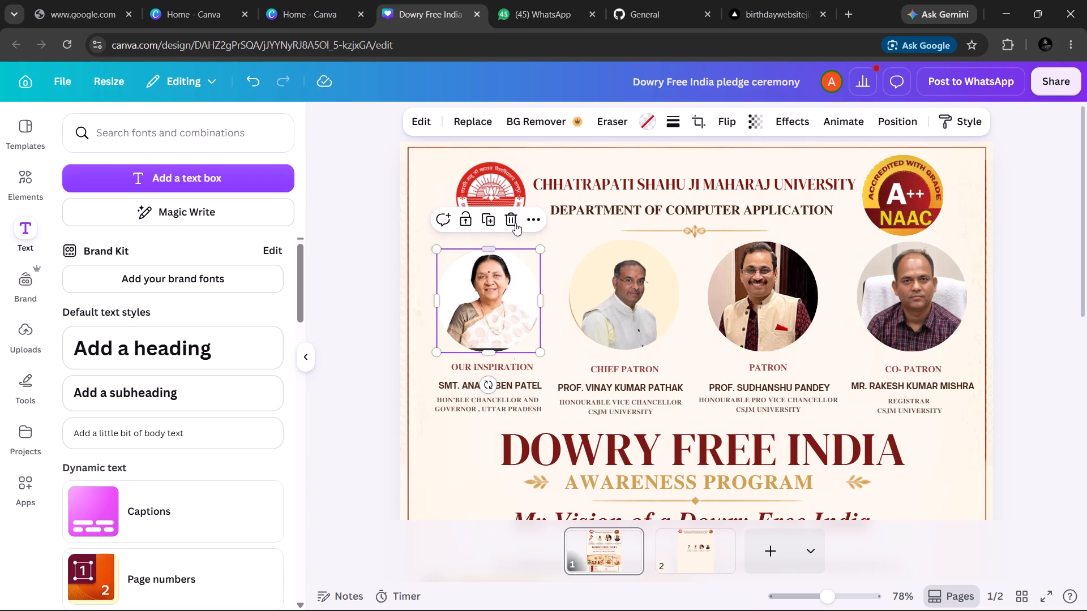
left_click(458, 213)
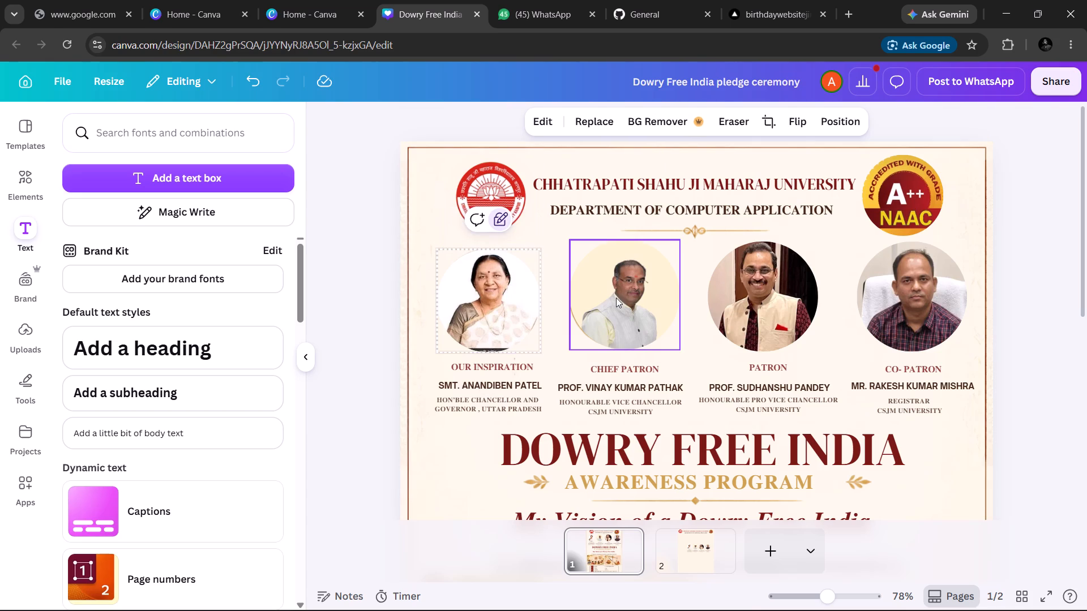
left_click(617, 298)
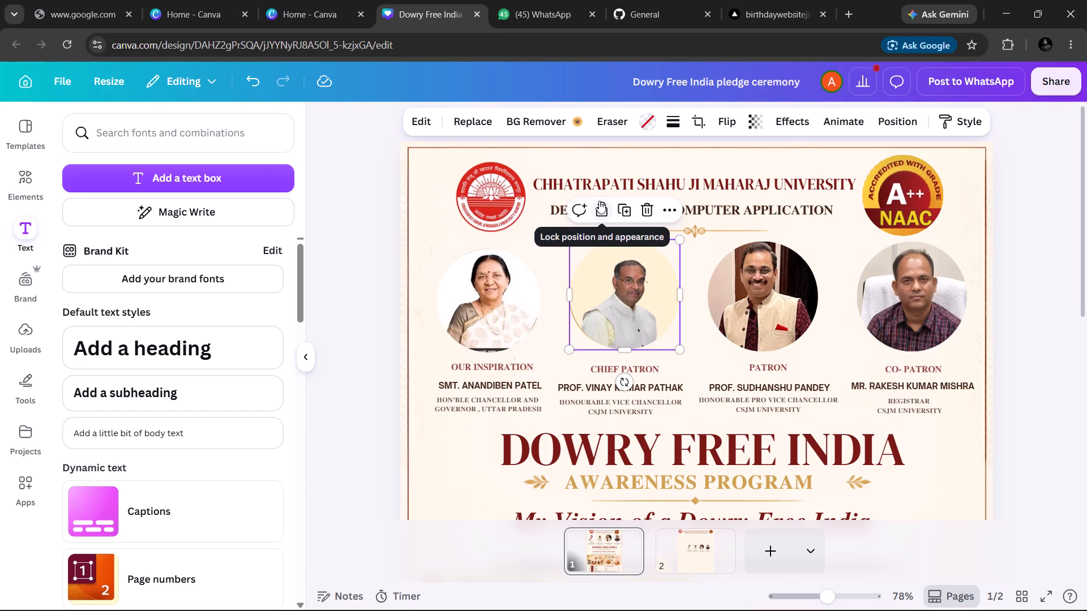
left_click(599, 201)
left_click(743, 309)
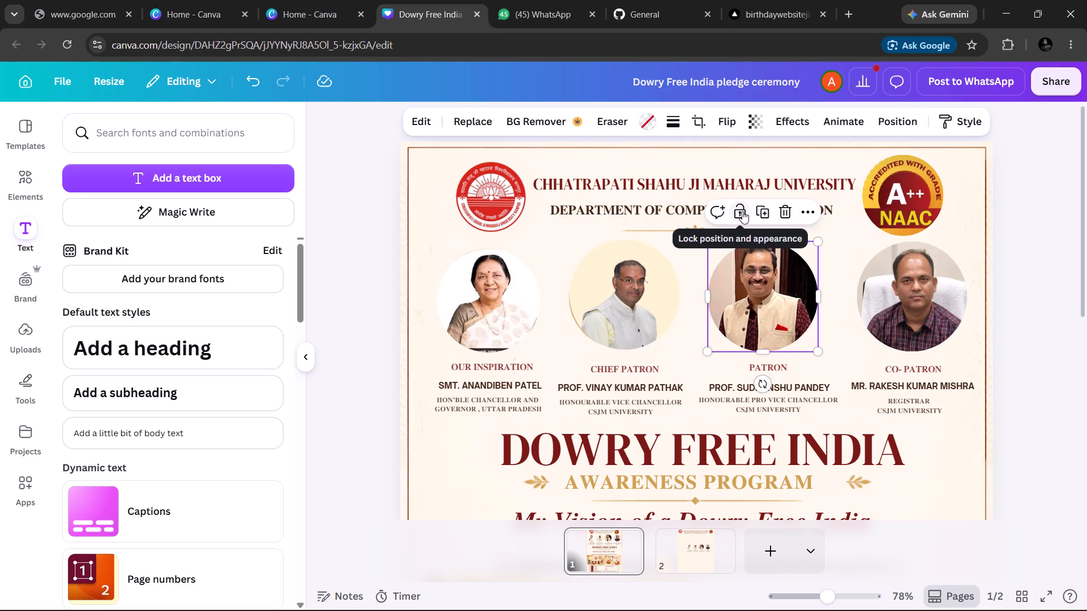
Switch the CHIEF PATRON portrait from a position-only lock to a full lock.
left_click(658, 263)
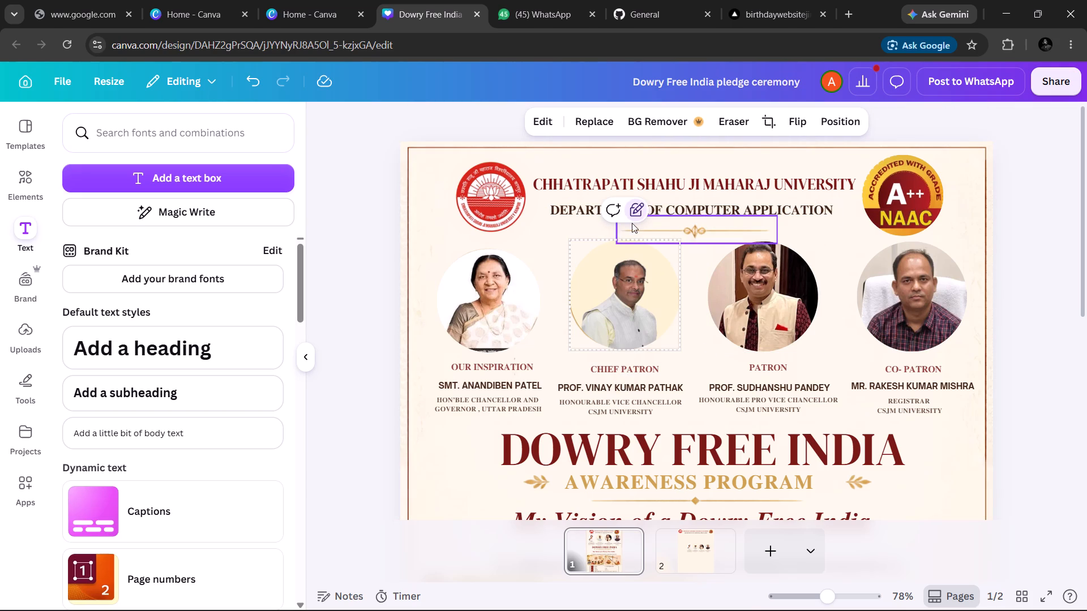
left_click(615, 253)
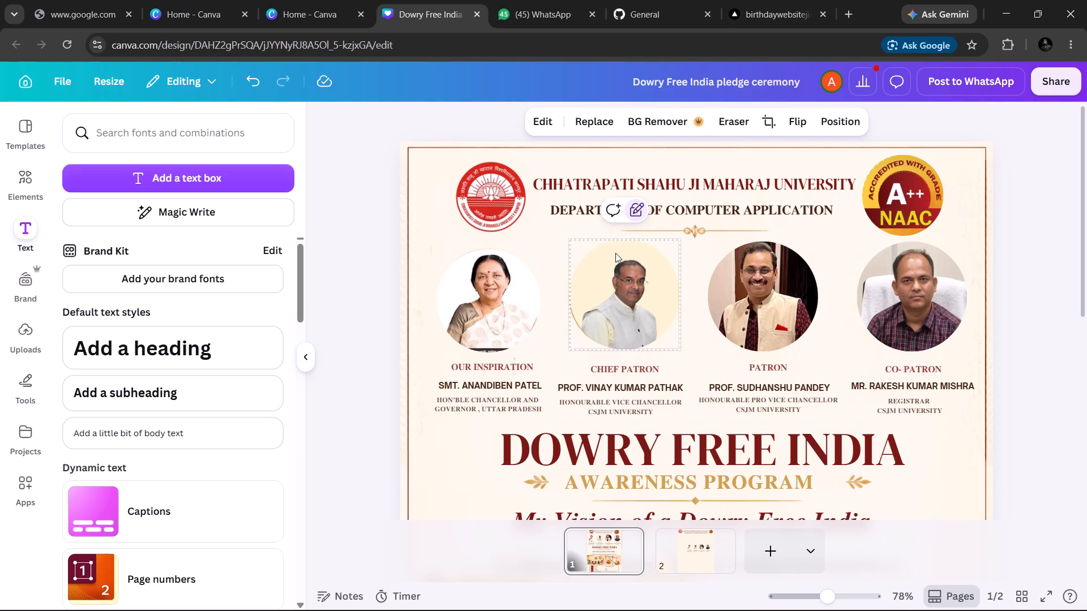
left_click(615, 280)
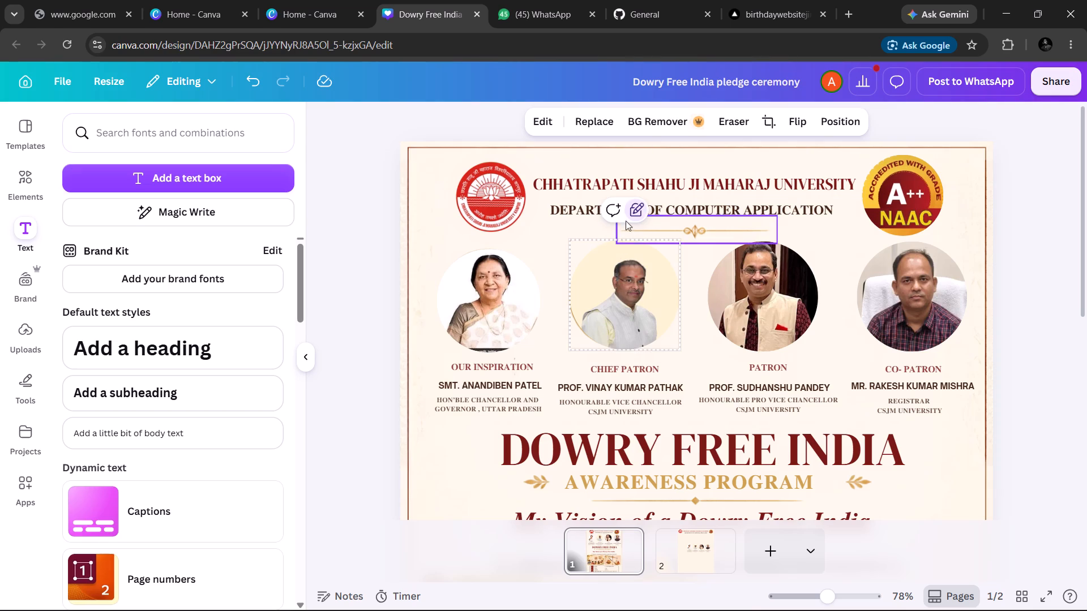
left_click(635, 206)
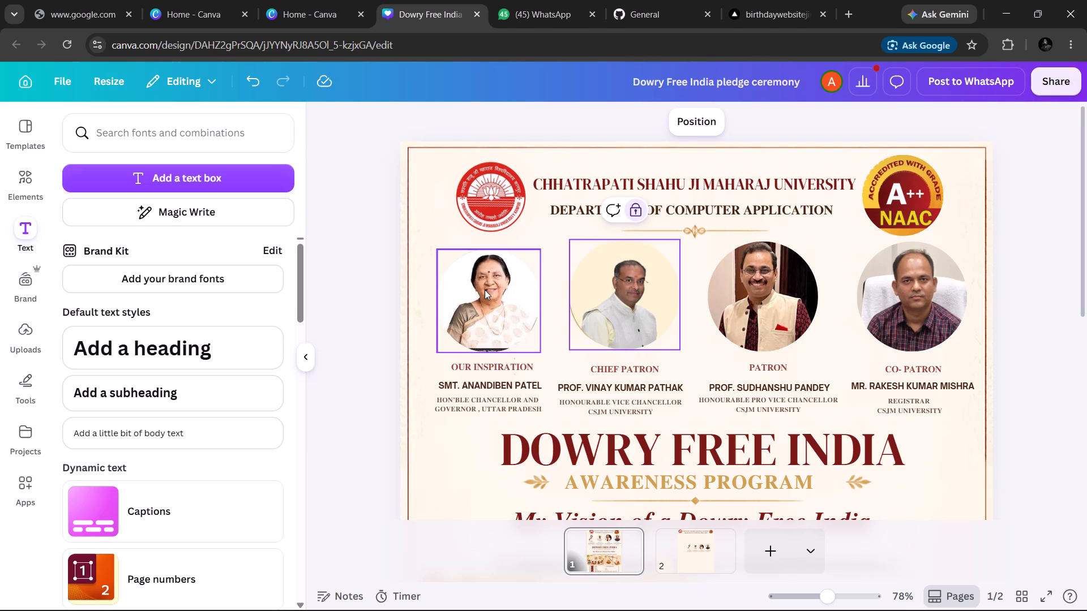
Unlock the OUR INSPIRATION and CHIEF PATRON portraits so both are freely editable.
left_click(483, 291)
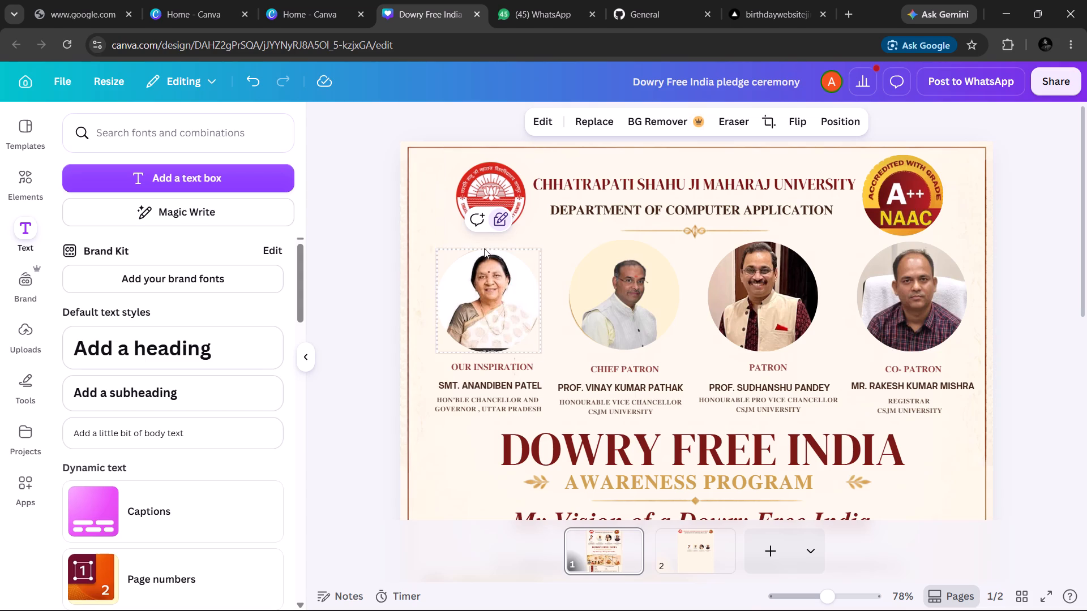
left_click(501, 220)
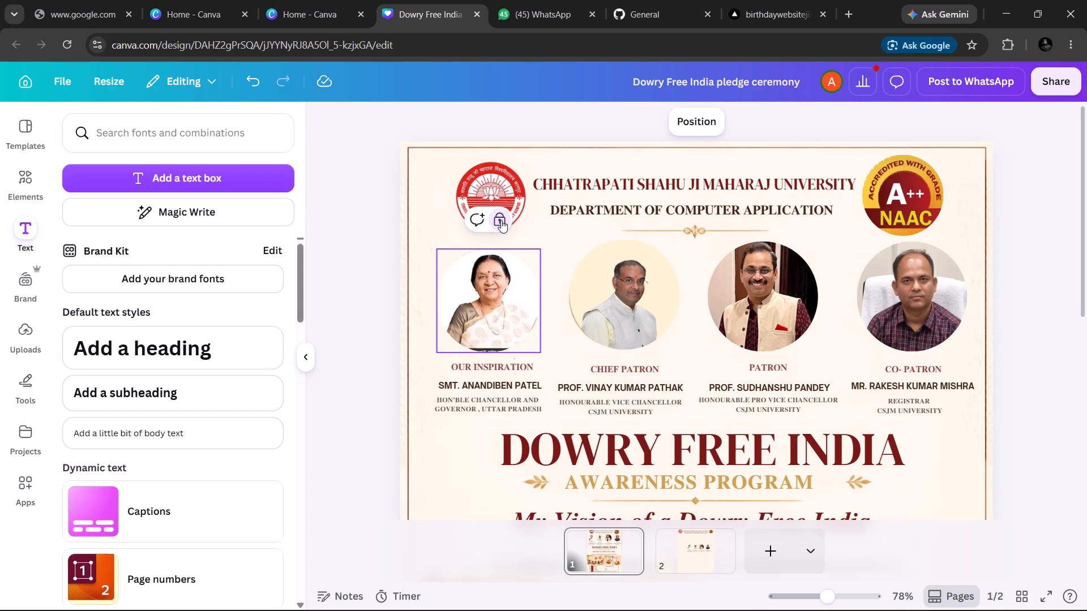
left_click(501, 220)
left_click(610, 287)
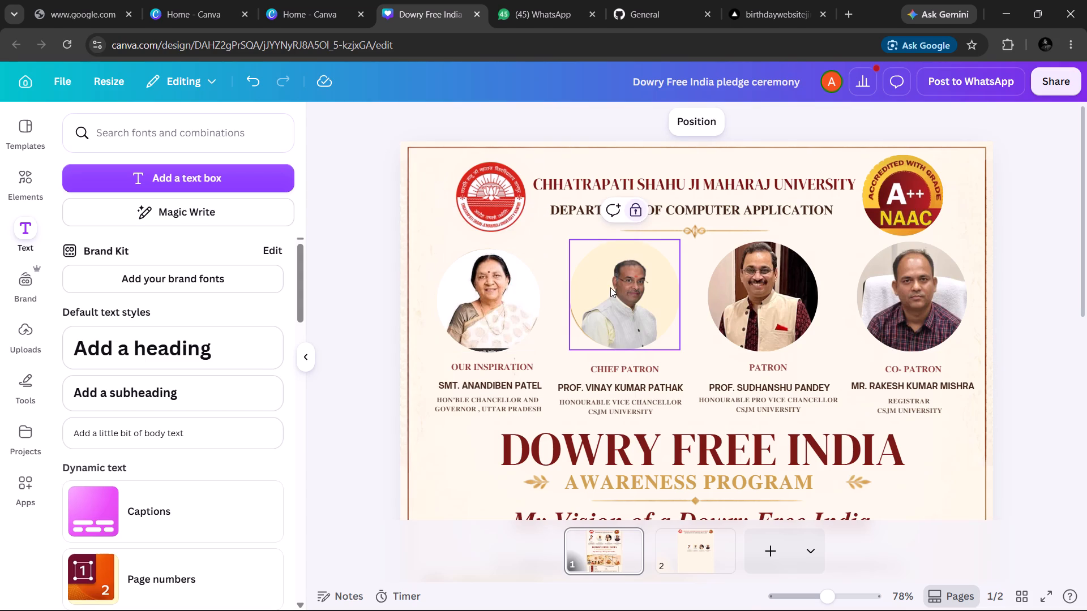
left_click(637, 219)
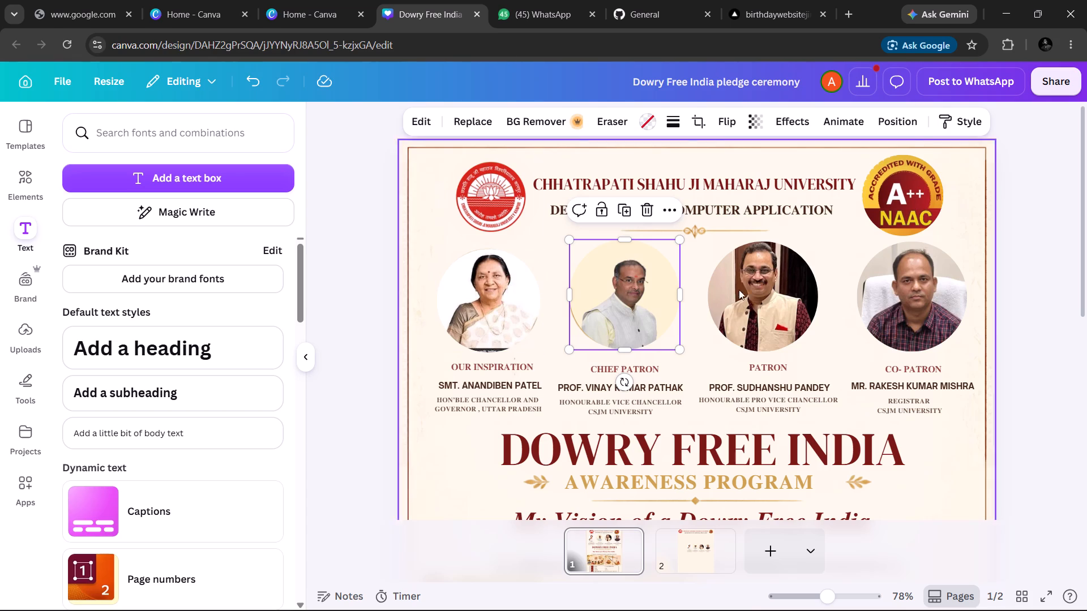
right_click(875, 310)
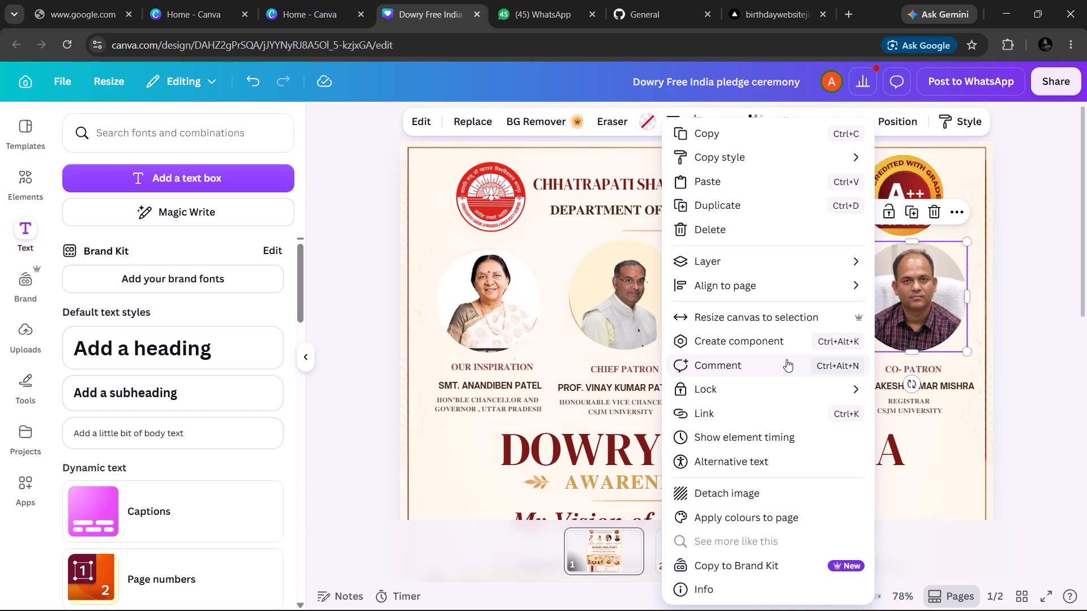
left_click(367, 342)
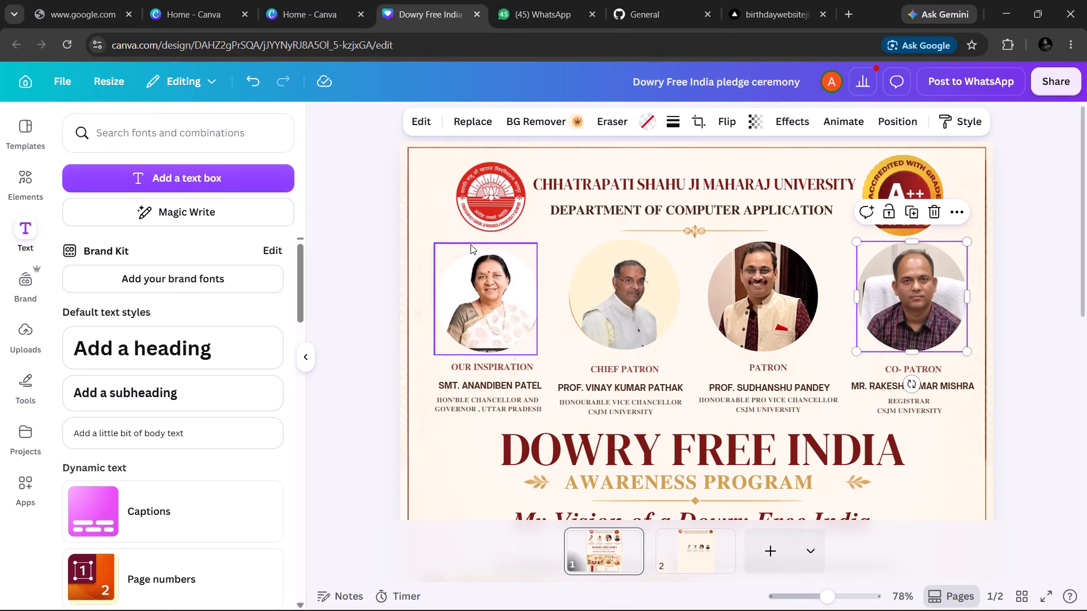
Lock the header elements in place: the university logo, the DEPARTMENT OF COMPUTER APPLICATION line and the NAAC badge.
left_click(486, 221)
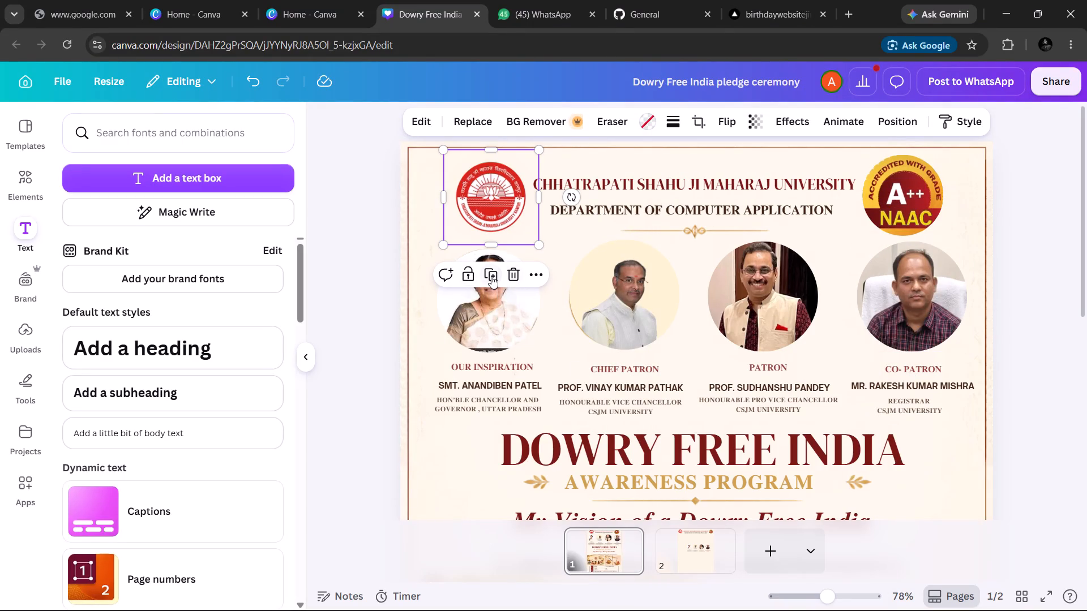
left_click(463, 277)
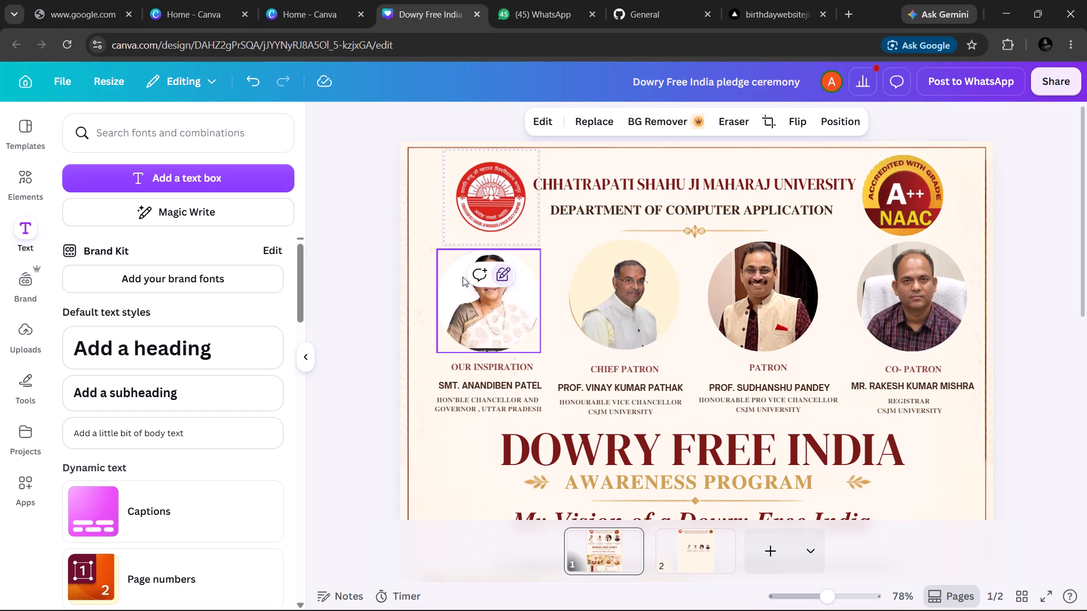
left_click(681, 187)
left_click(668, 222)
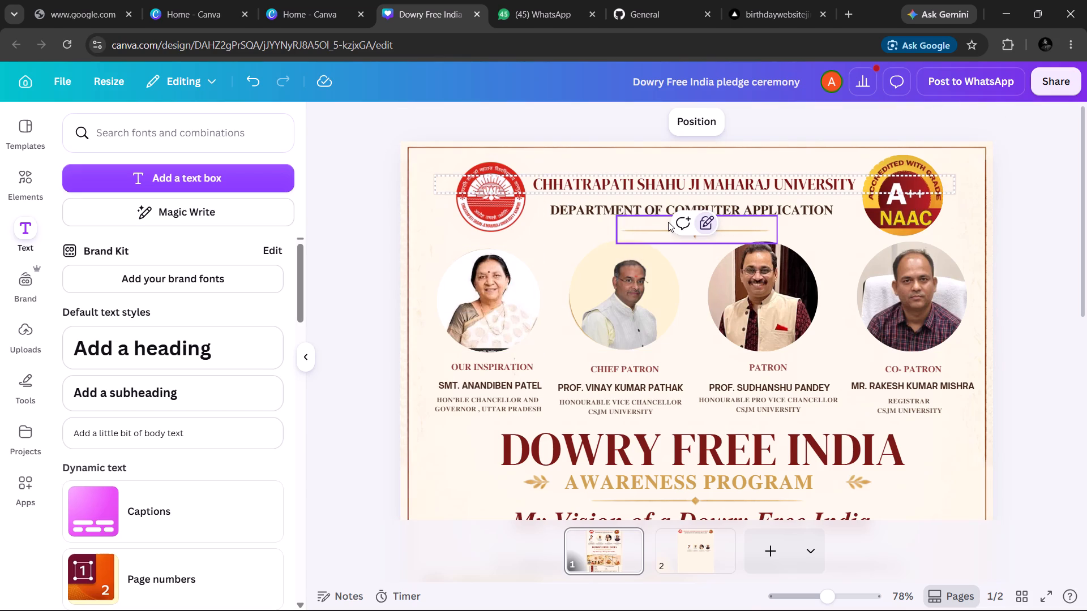
left_click(654, 204)
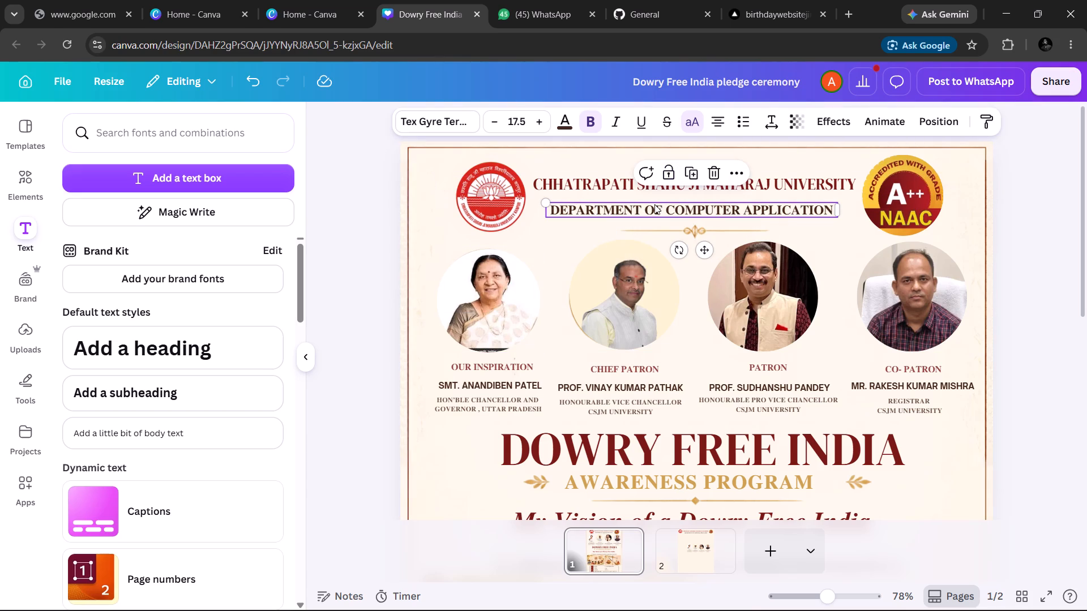
left_click(675, 172)
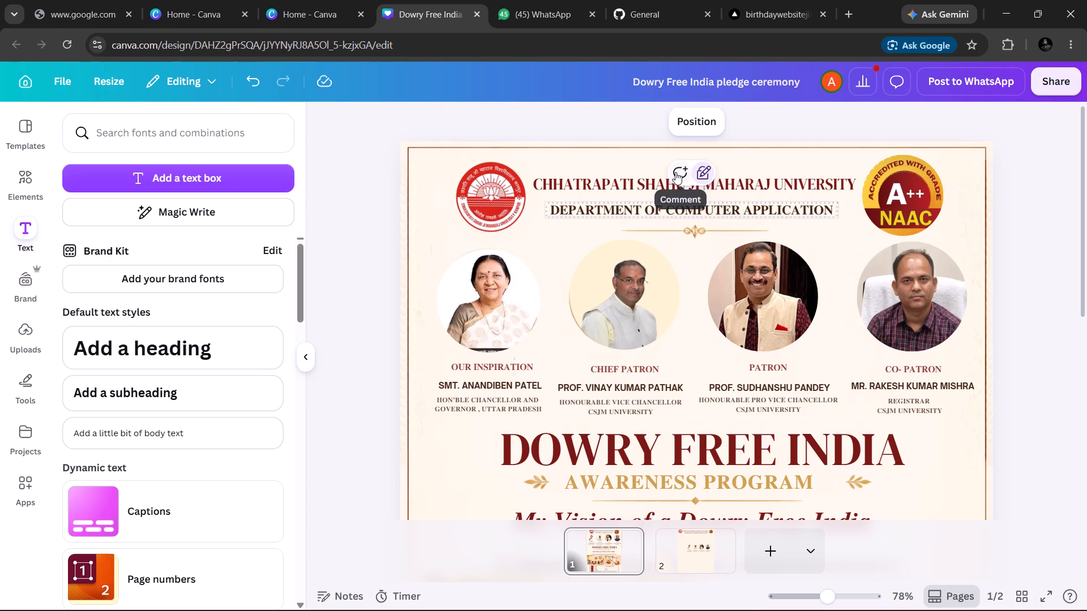
left_click(881, 198)
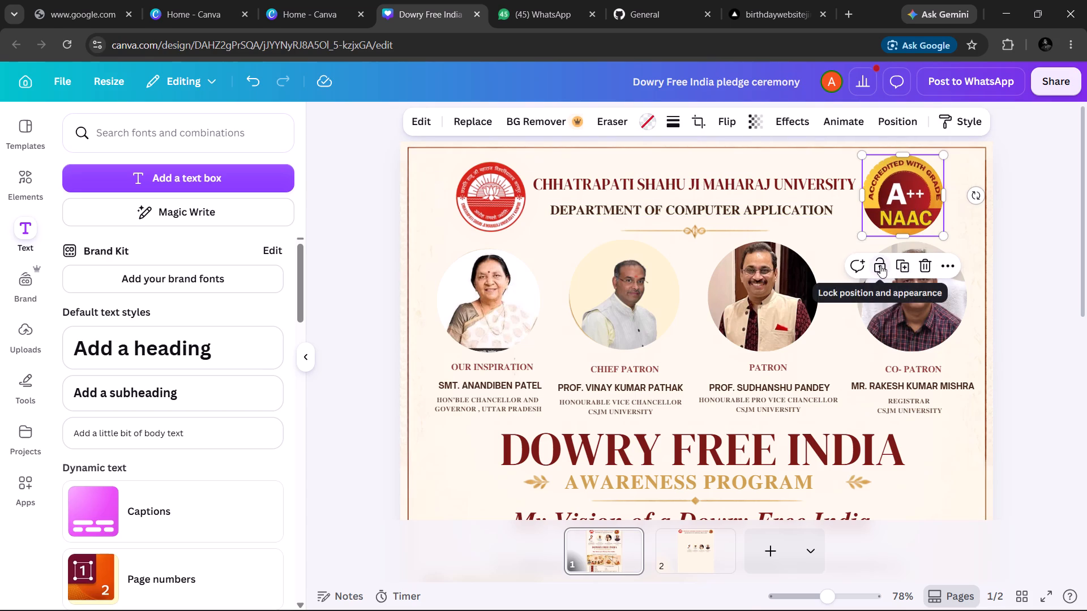
left_click(880, 265)
Lock the No Dowry protest illustration and the balance-scales illustration below the tagline in place.
left_click_drag(1086, 200, 1086, 244)
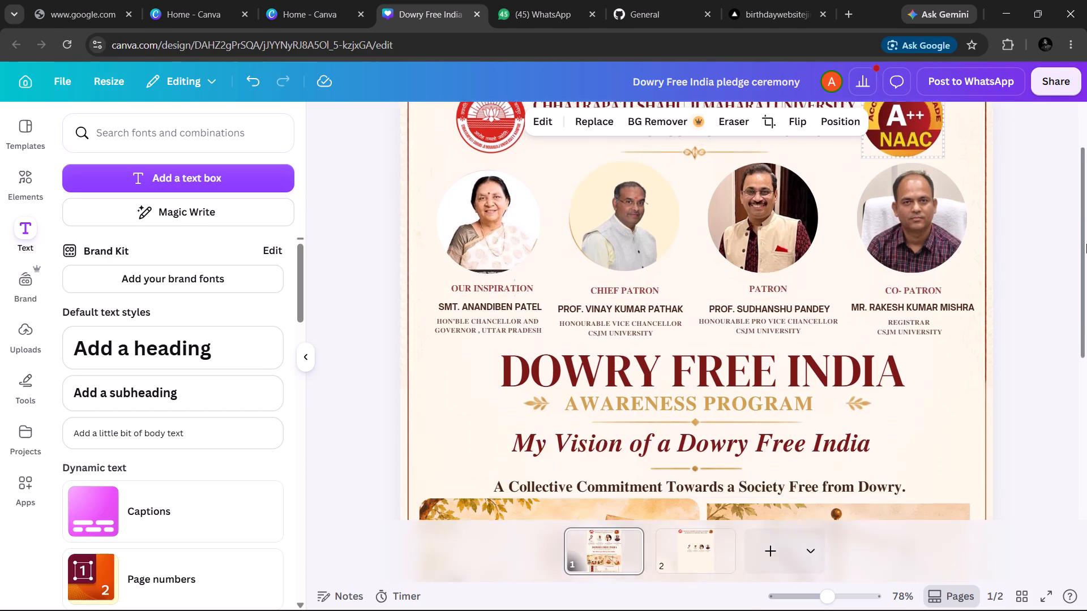
left_click_drag(1086, 244, 1086, 360)
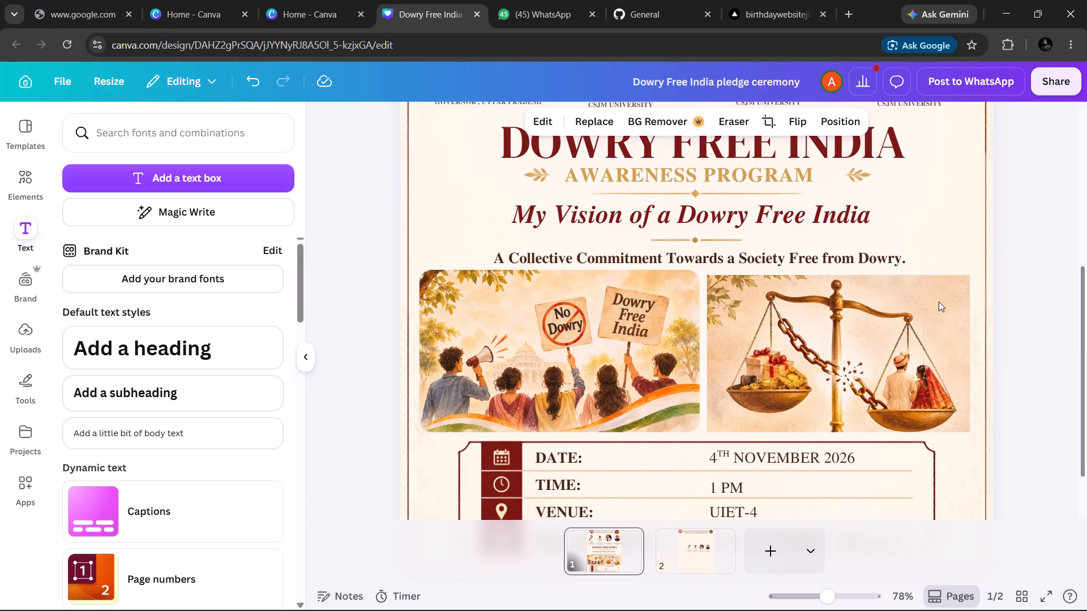
right_click(681, 313)
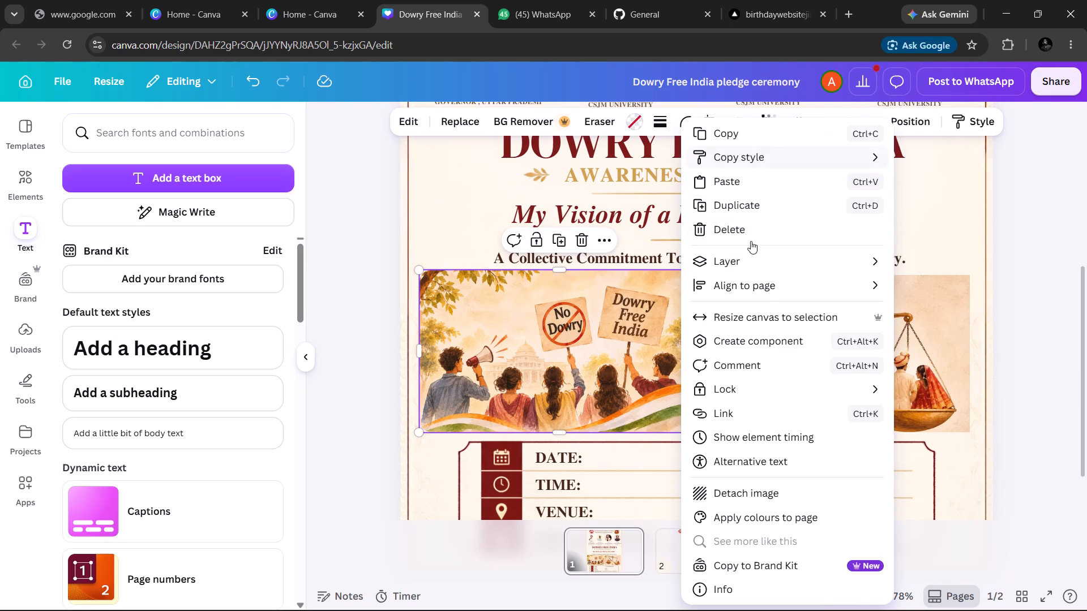
left_click(536, 240)
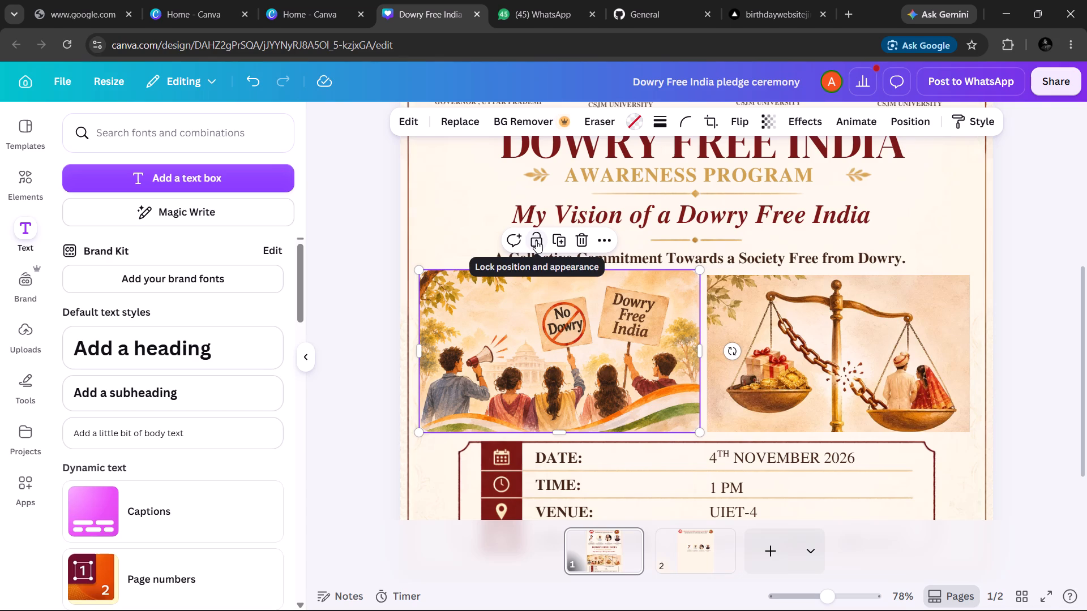
left_click(529, 238)
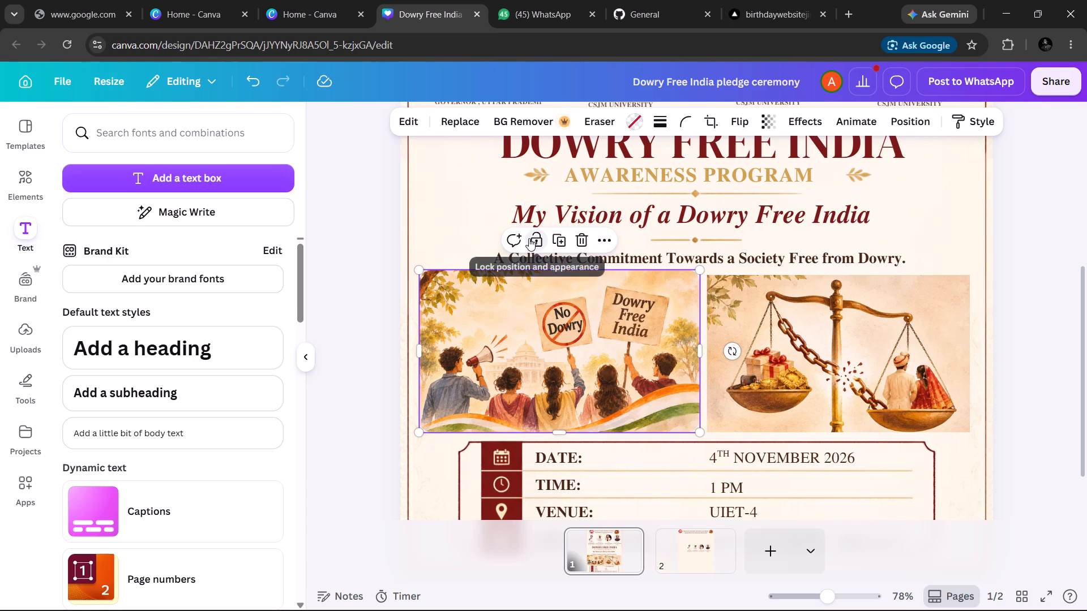
left_click(796, 328)
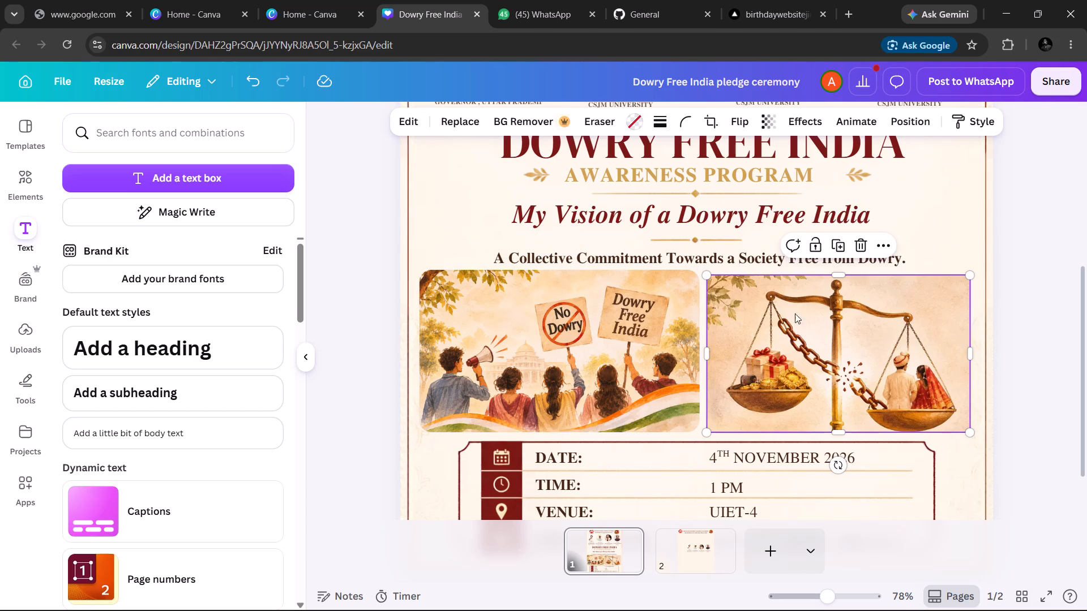
left_click(808, 243)
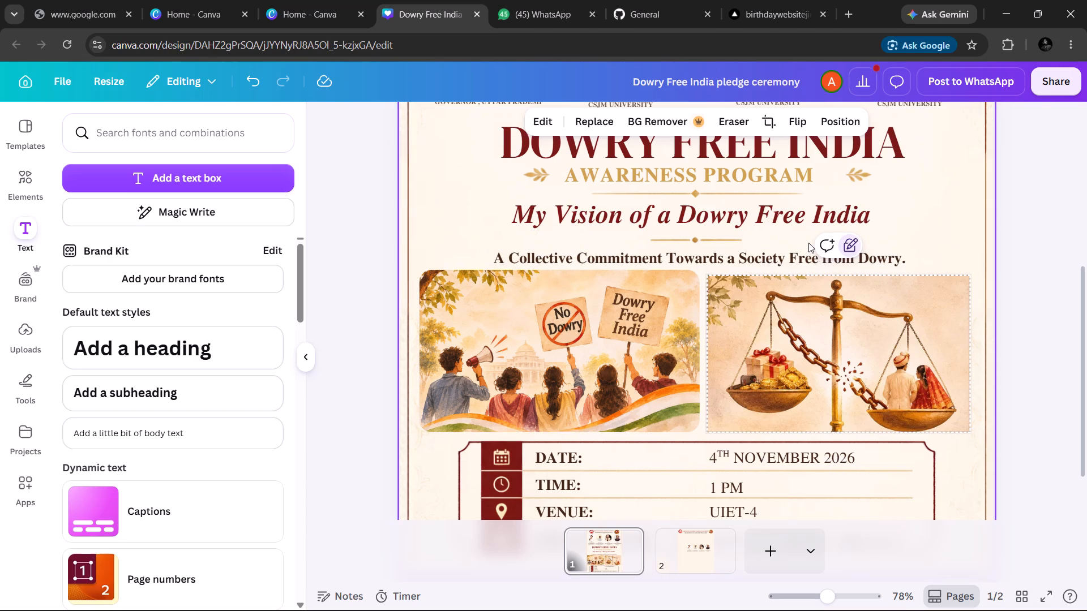
Lock the ornate frame around the DATE, TIME, VENUE and ORGANIZED BY details in place.
left_click_drag(1086, 356, 1086, 412)
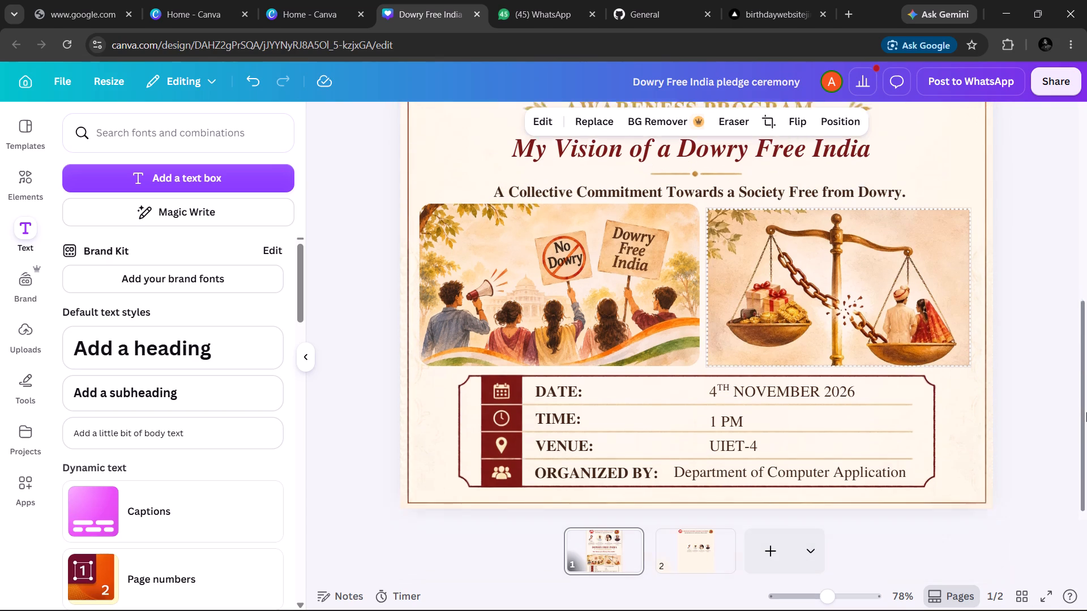
left_click_drag(1086, 412, 1086, 427)
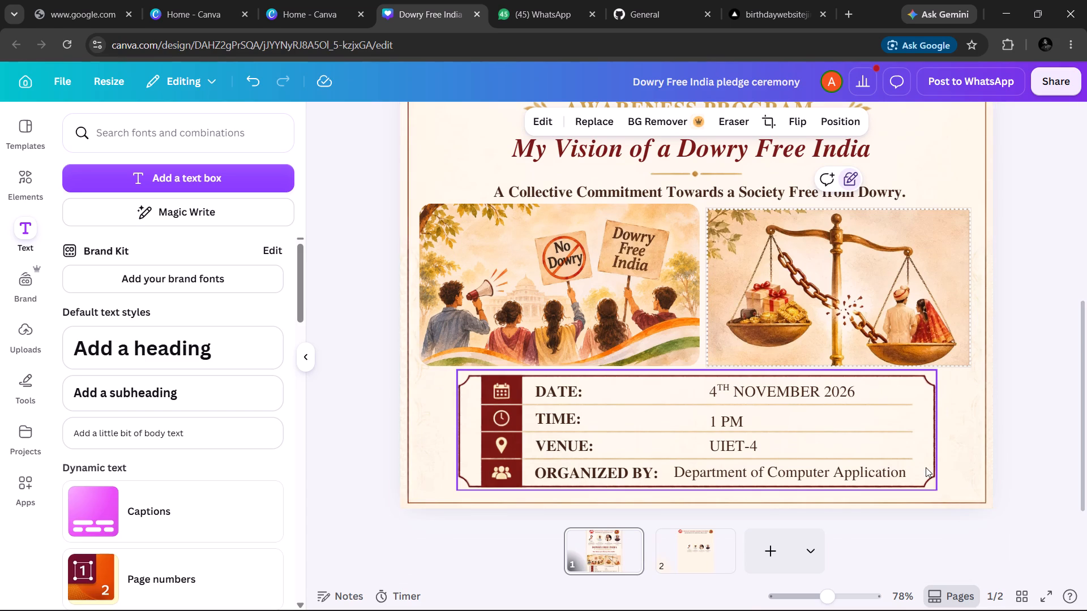
left_click(926, 467)
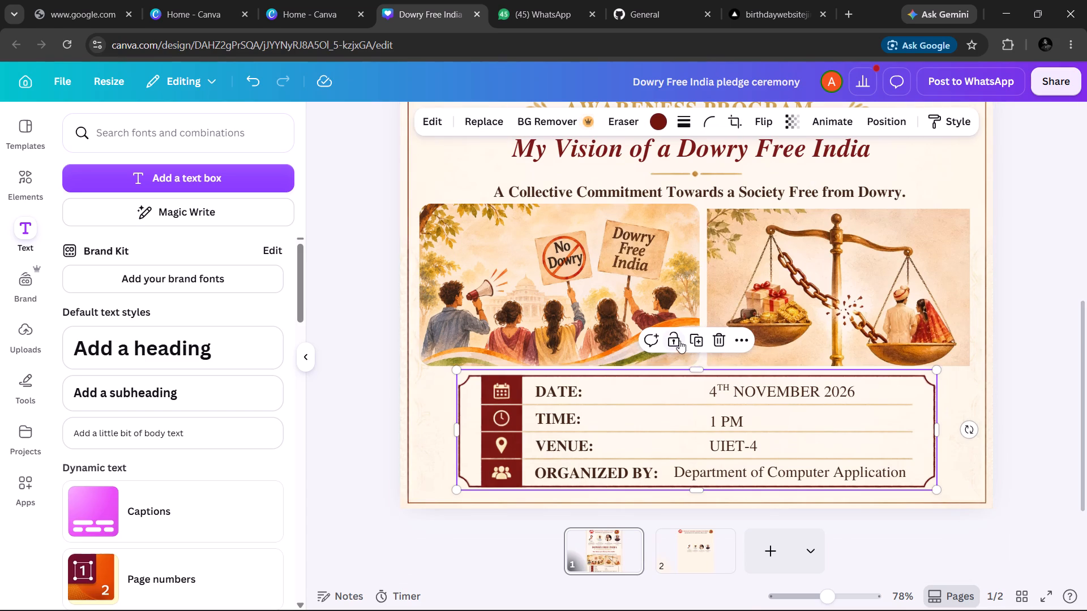
left_click(679, 345)
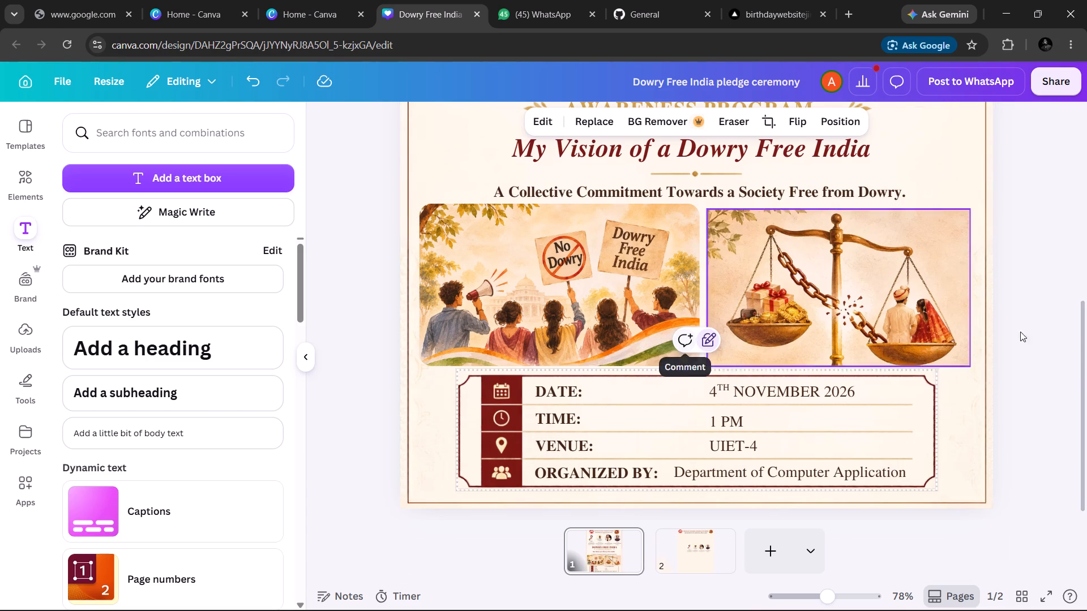
Lock the DOWRY FREE INDIA title, the AWARENESS PROGRAM line and the My Vision of a Dowry Free India tagline in place.
left_click_drag(1081, 391, 1071, 315)
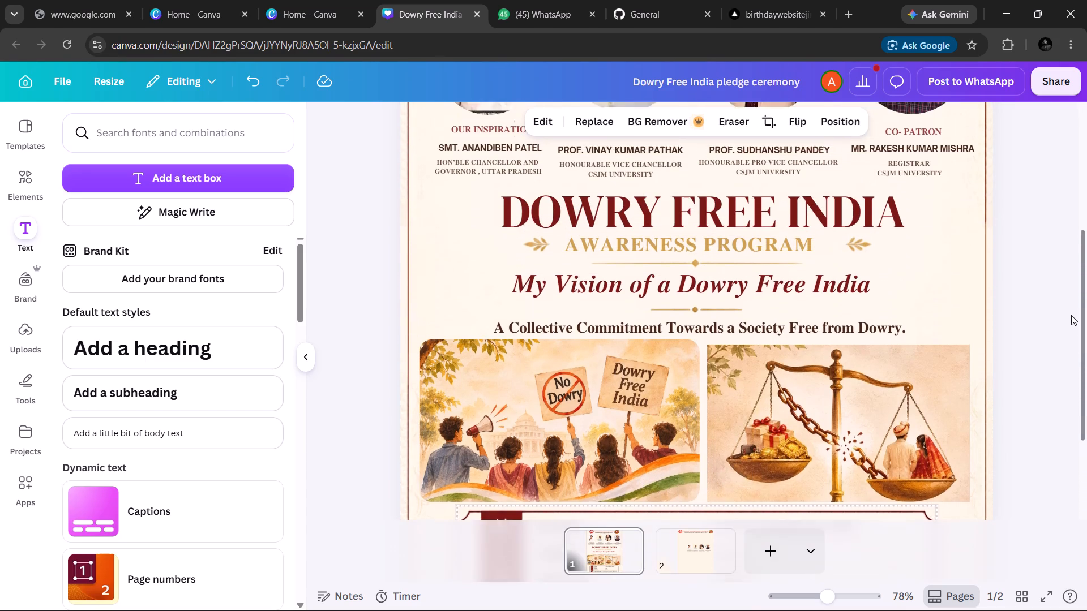
left_click_drag(1071, 315, 1064, 281)
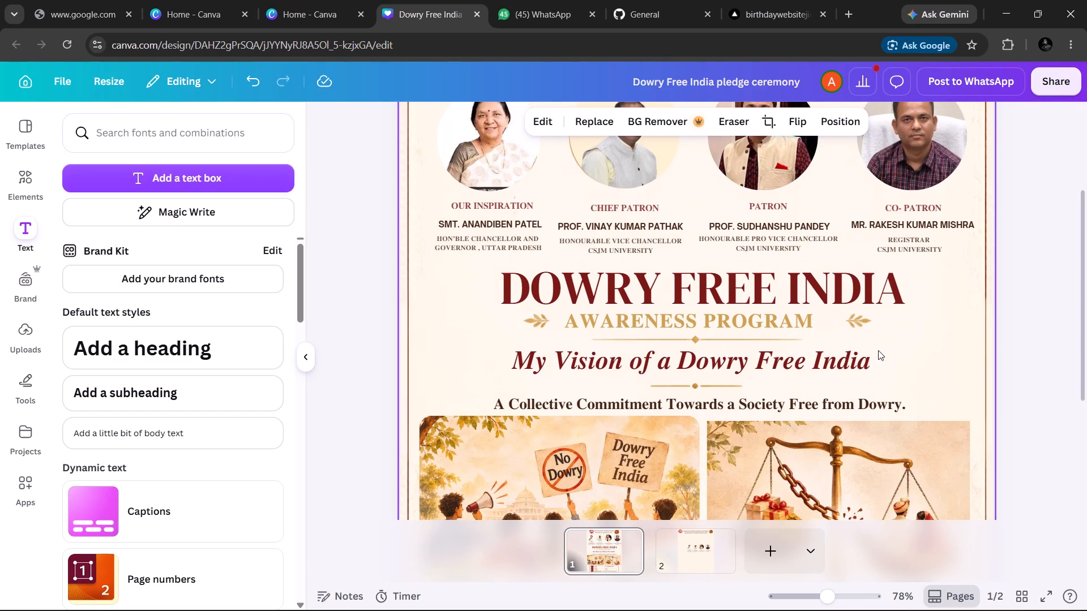
left_click(750, 295)
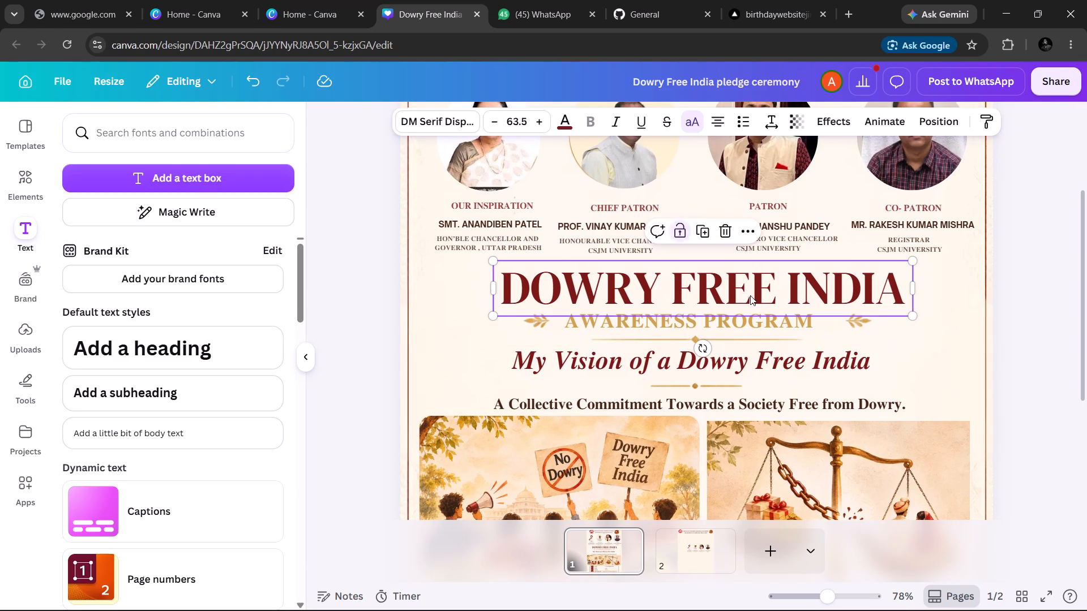
left_click(679, 231)
left_click(664, 321)
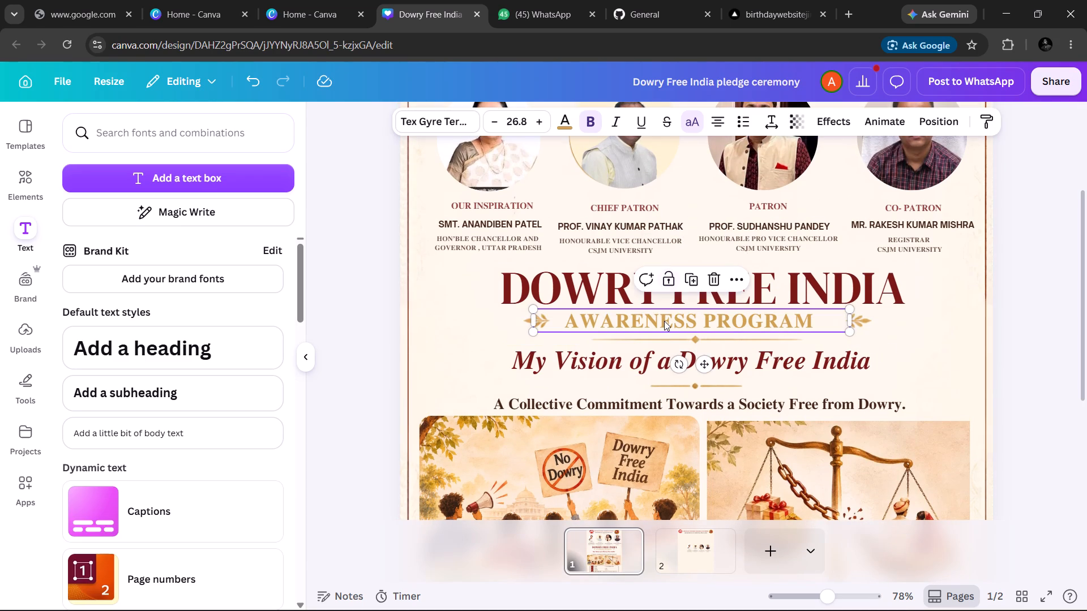
left_click(668, 282)
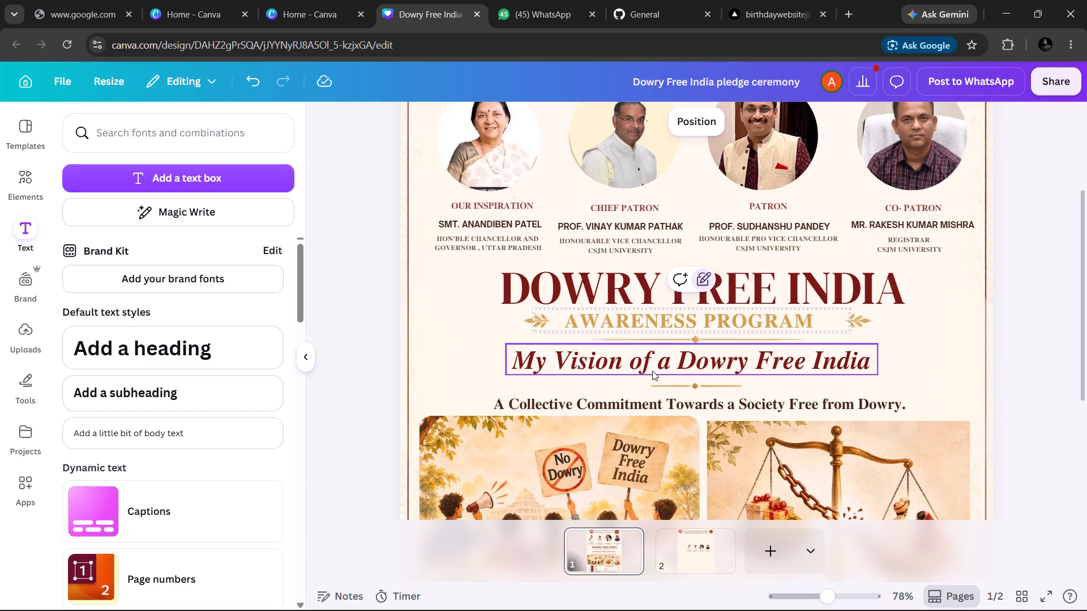
left_click(635, 366)
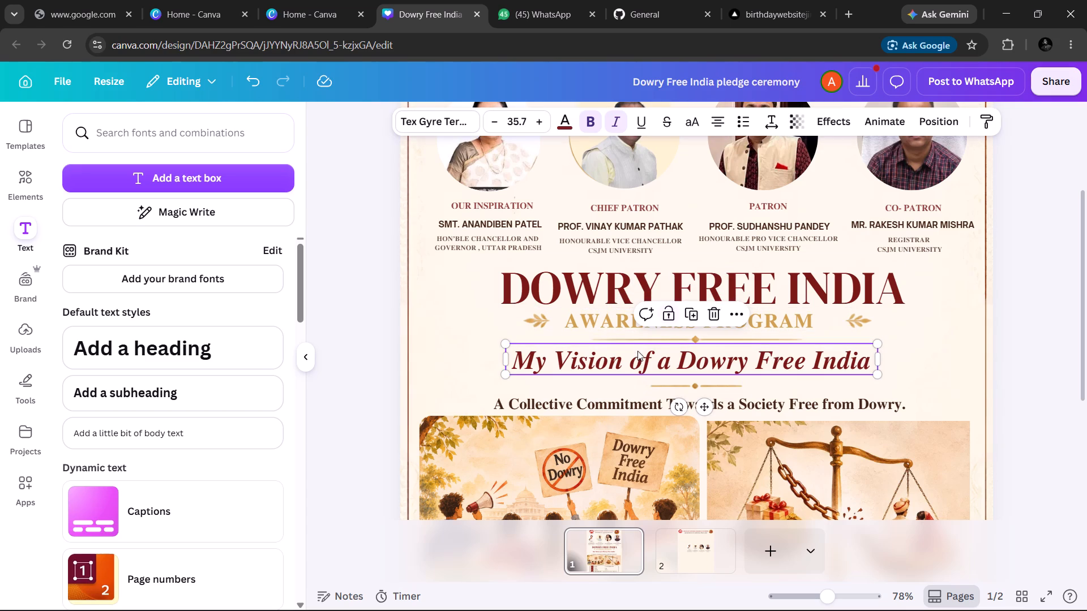
left_click(669, 320)
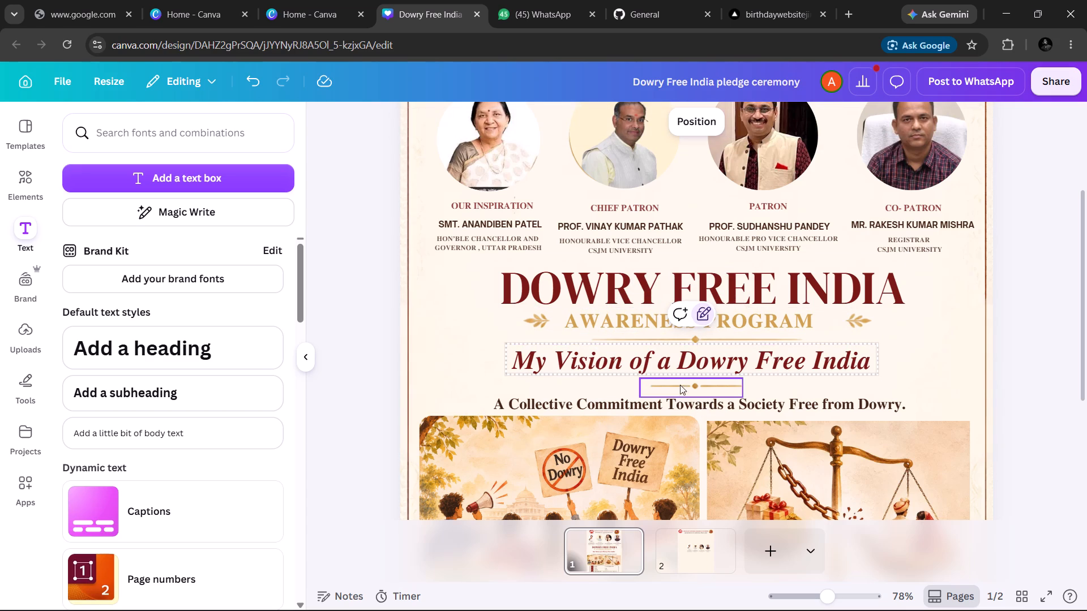
Lock the small gold divider below the tagline and the A Collective Commitment Towards a Society Free from Dowry line in place.
left_click(681, 391)
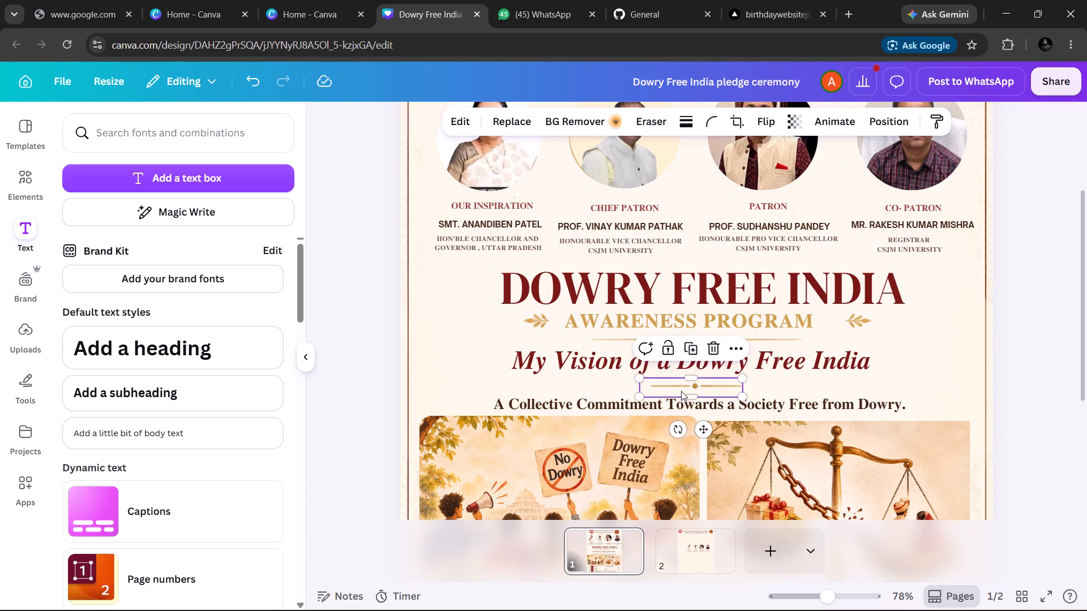
left_click(669, 354)
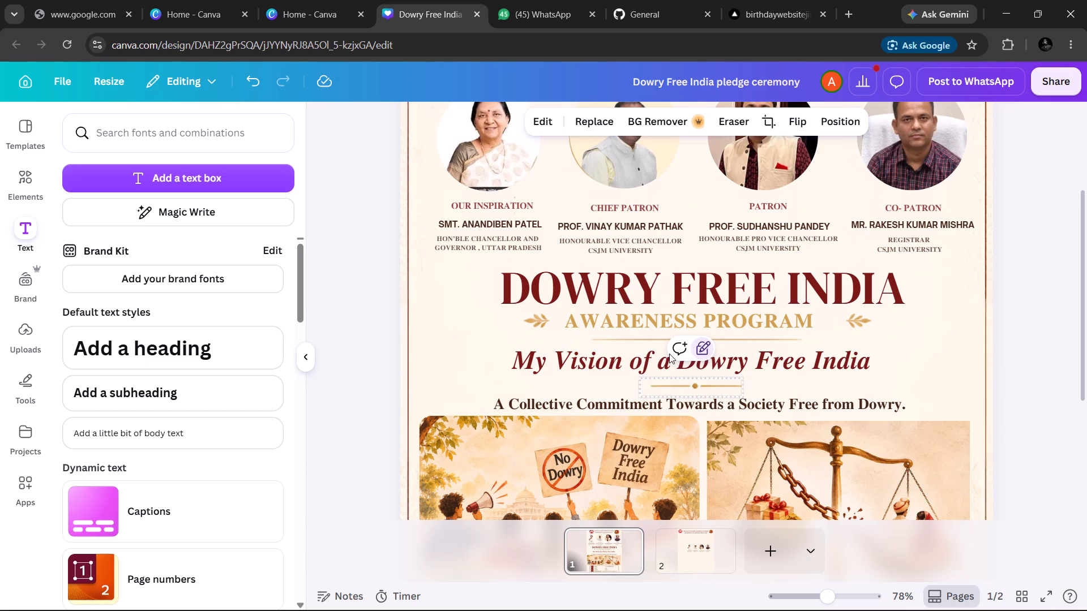
left_click(663, 401)
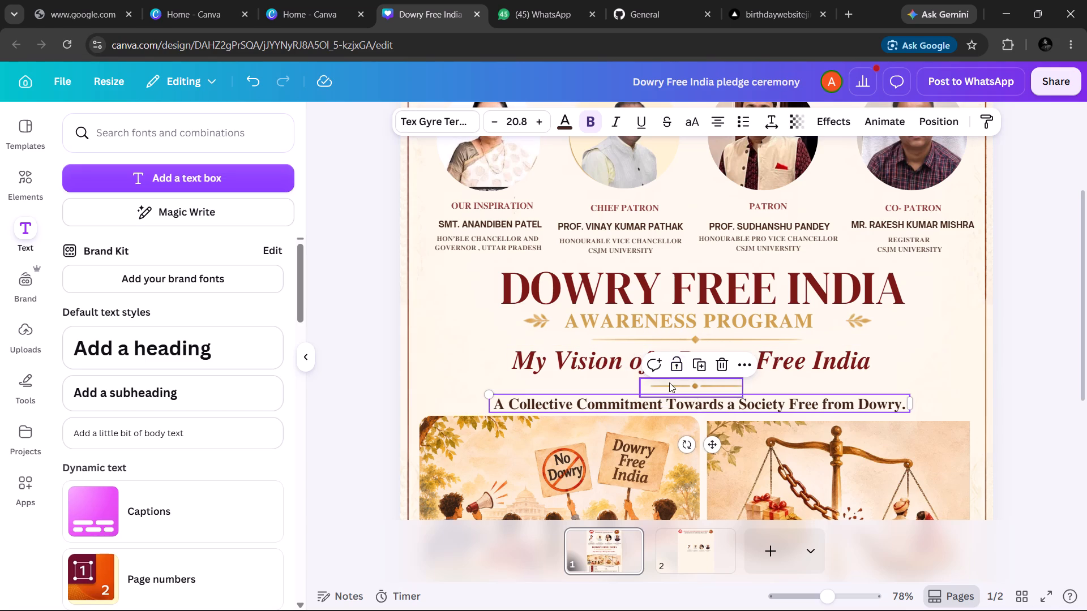
left_click(673, 360)
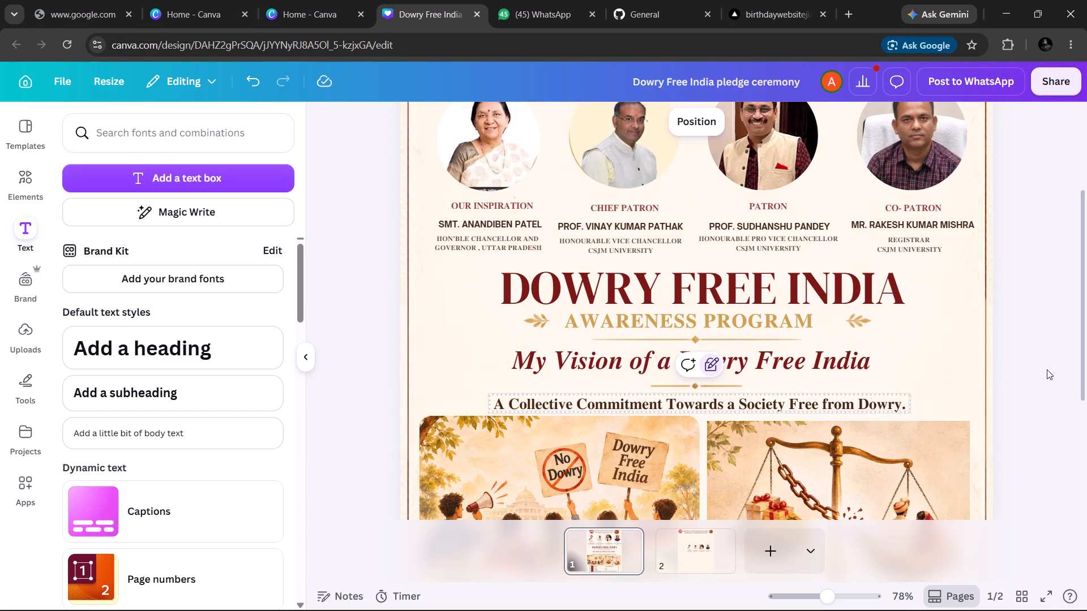
Shift the decorative strip along page 1's left border slightly outward and down.
left_click_drag(1086, 343, 1083, 289)
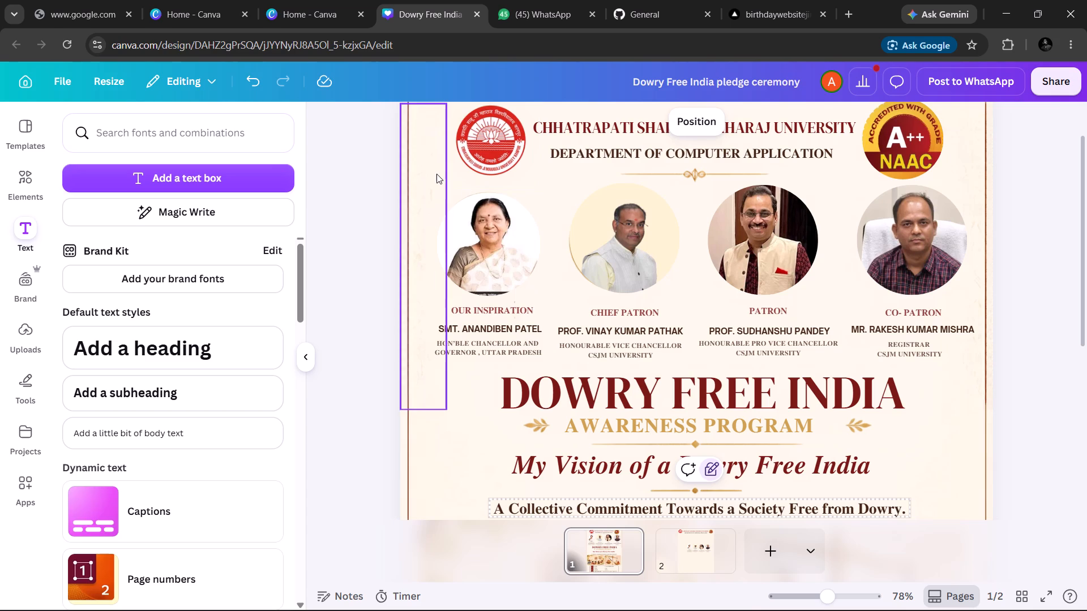
left_click_drag(435, 175, 444, 185)
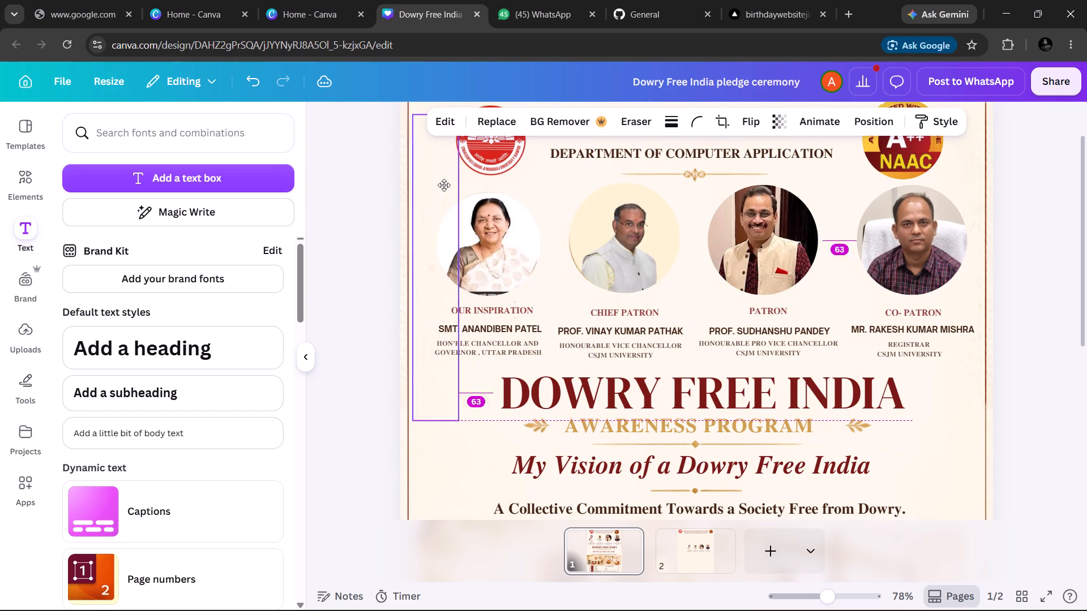
left_click_drag(444, 185, 430, 185)
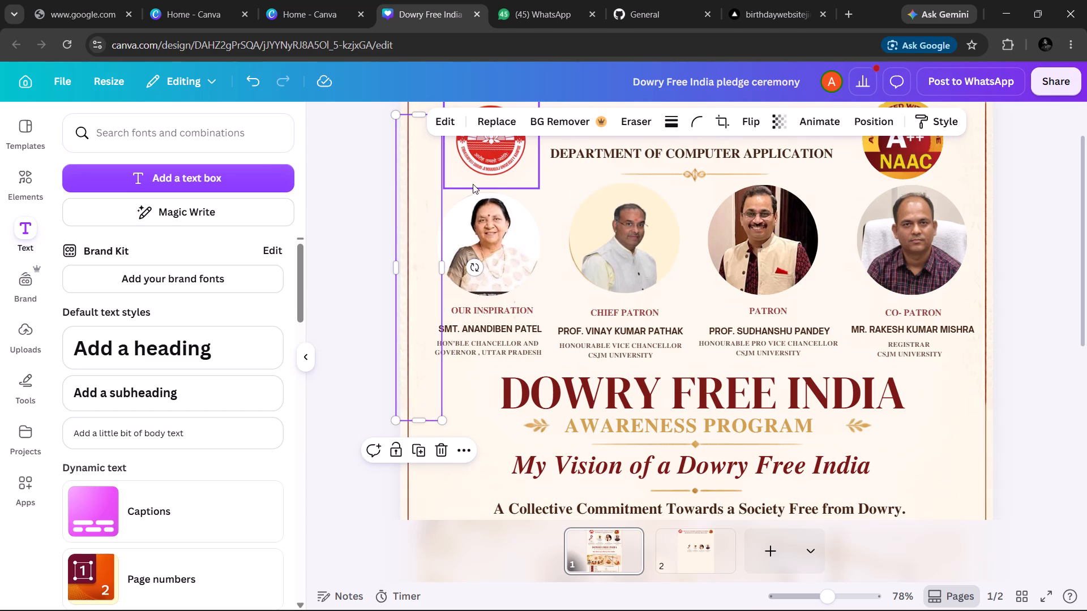
Group the four portraits on page 1 with their role, name and designation captions and the right border strip.
left_click(473, 184)
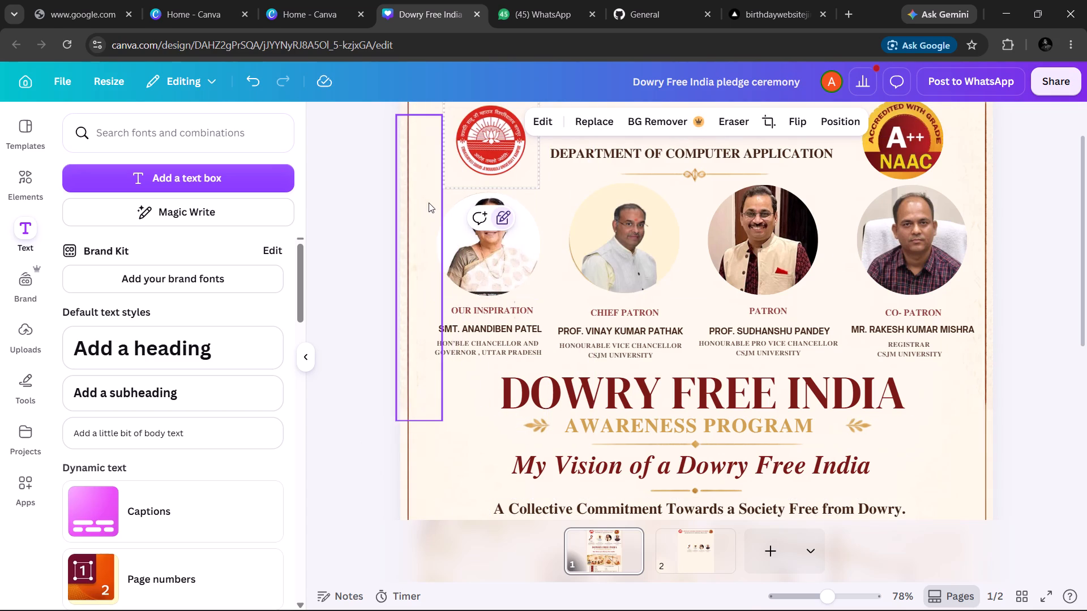
left_click(446, 203)
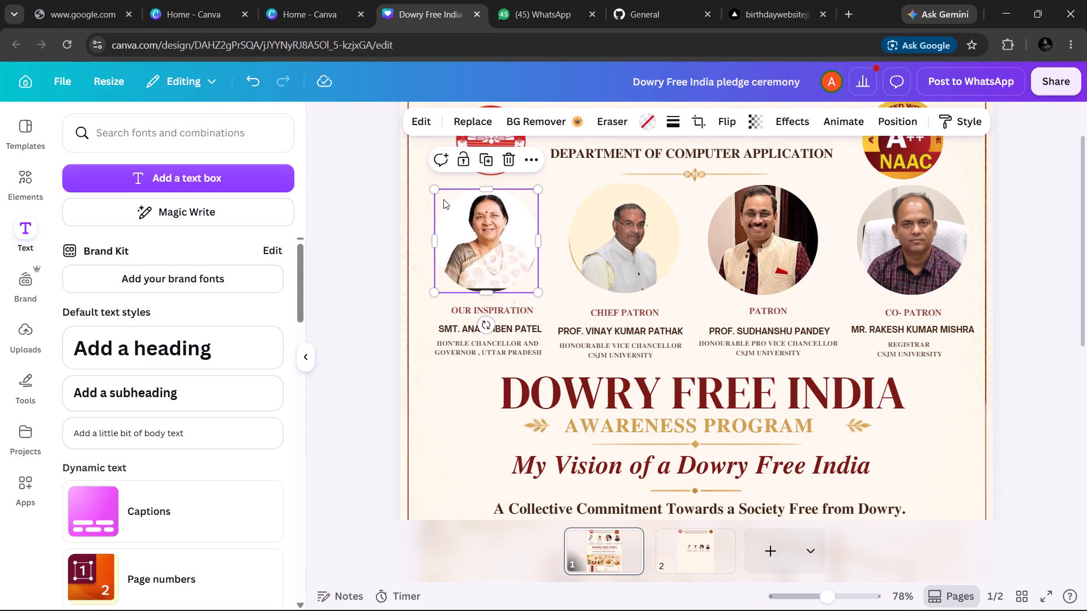
left_click(243, 320)
left_click(474, 386)
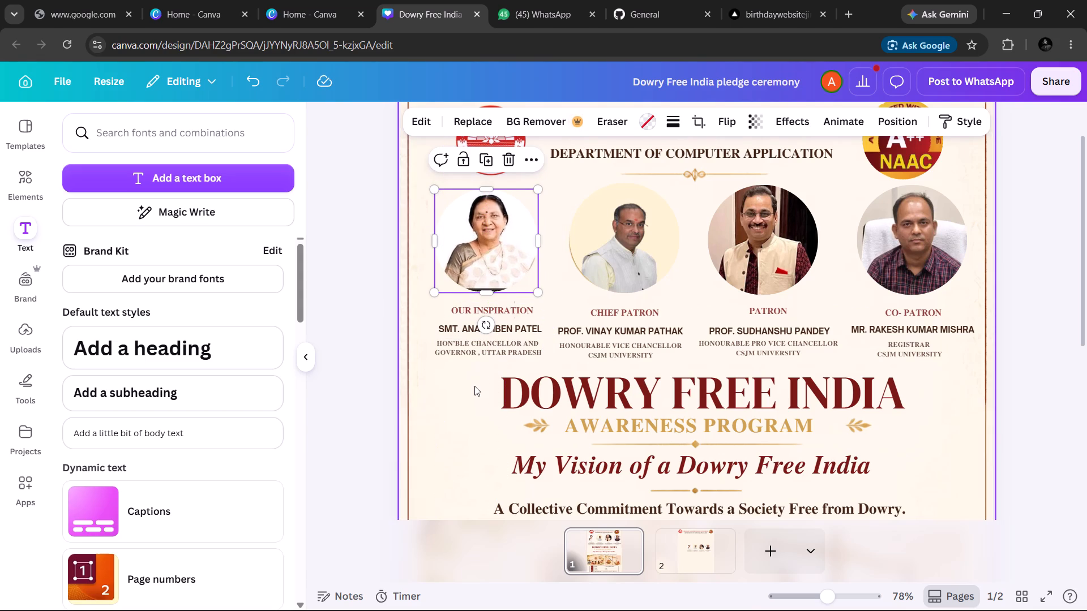
left_click_drag(474, 386, 487, 348)
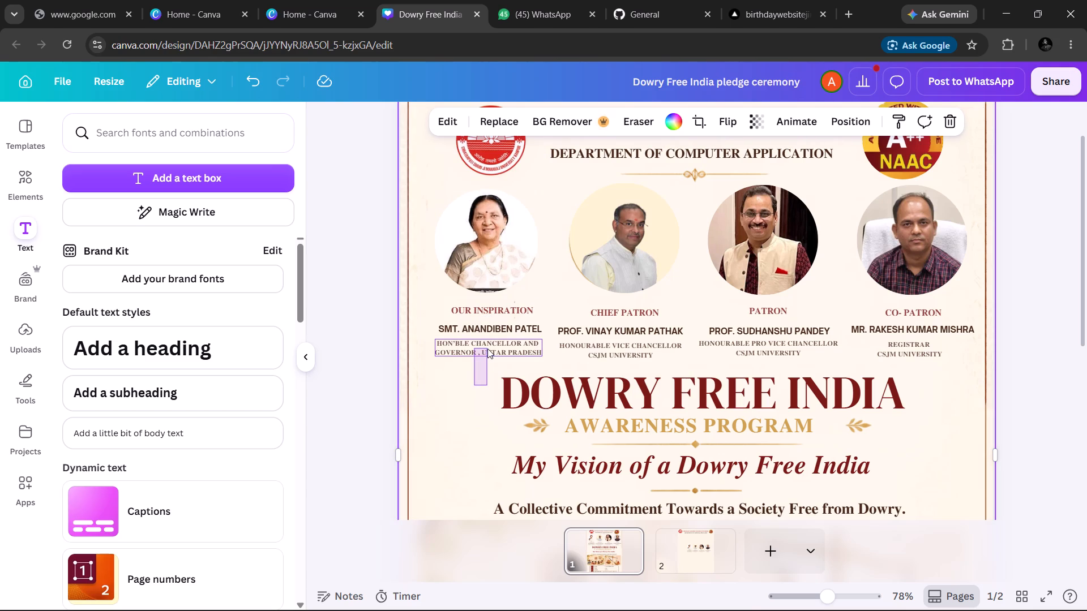
left_click_drag(487, 348, 697, 221)
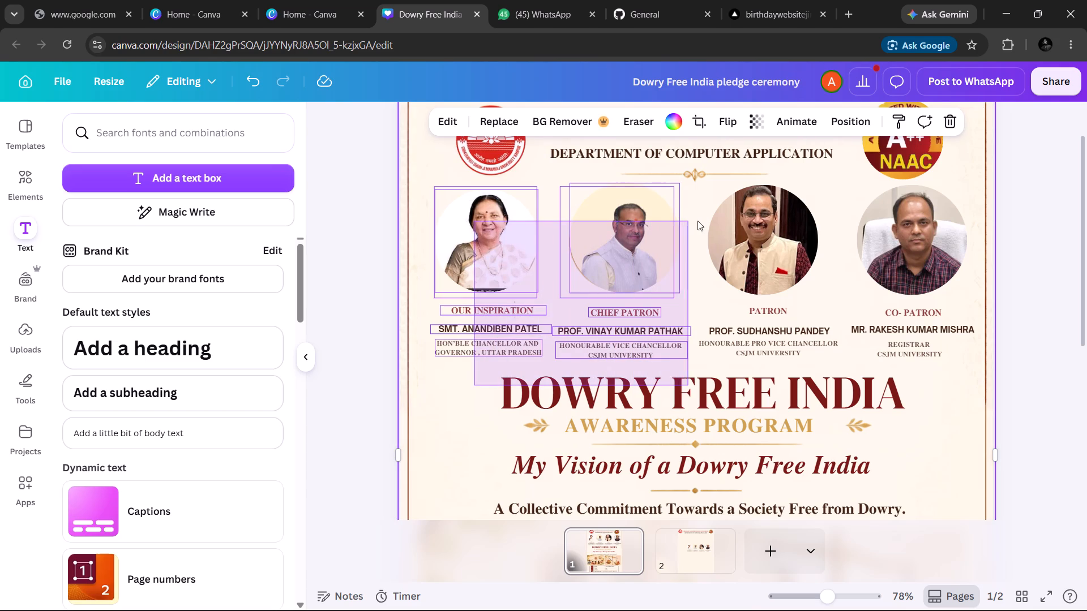
left_click_drag(697, 221, 926, 218)
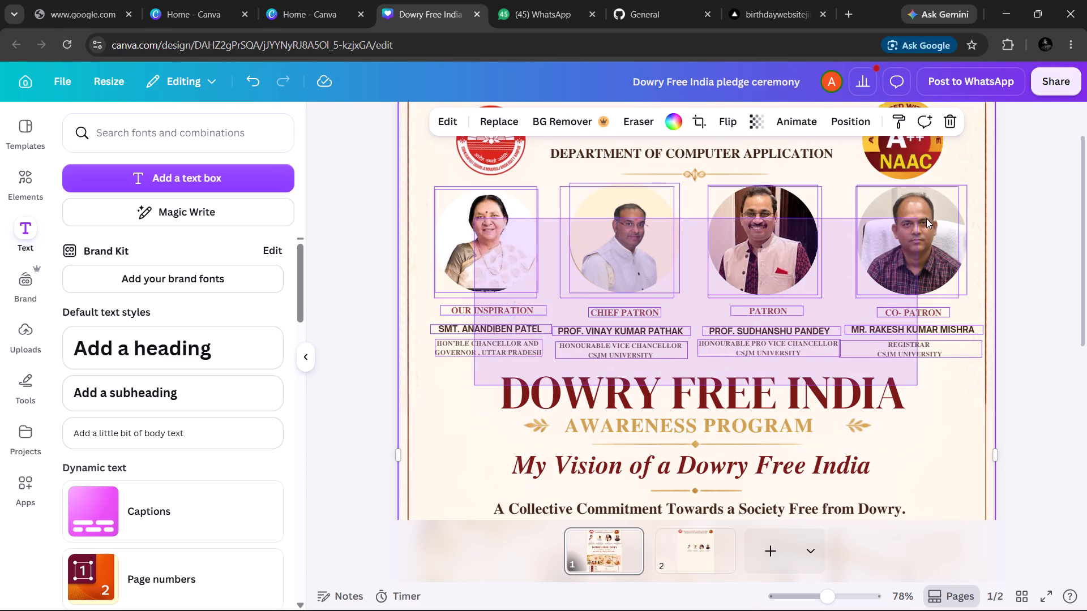
left_click_drag(926, 218, 960, 217)
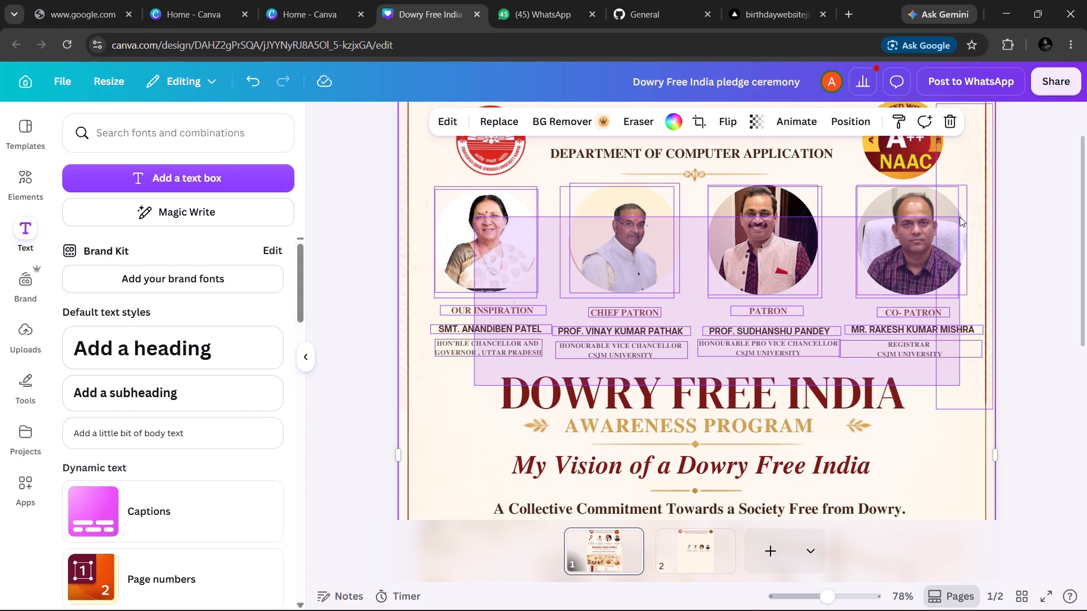
key("ctrl+g")
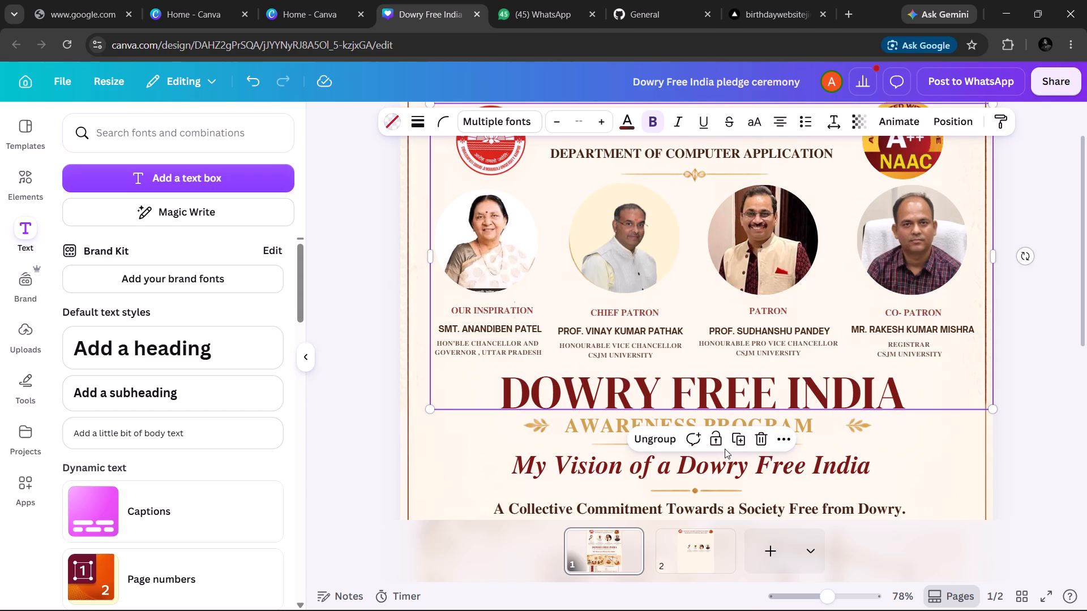
Move the grouped portraits and captions off page 1 onto a newly added page 3.
key("ctrl+x")
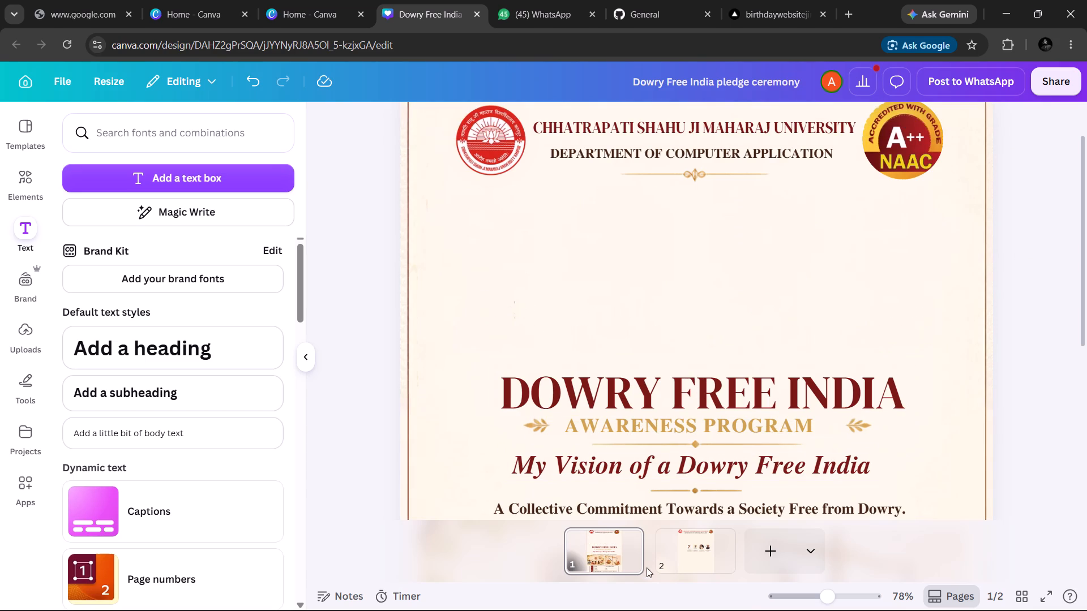
left_click(763, 547)
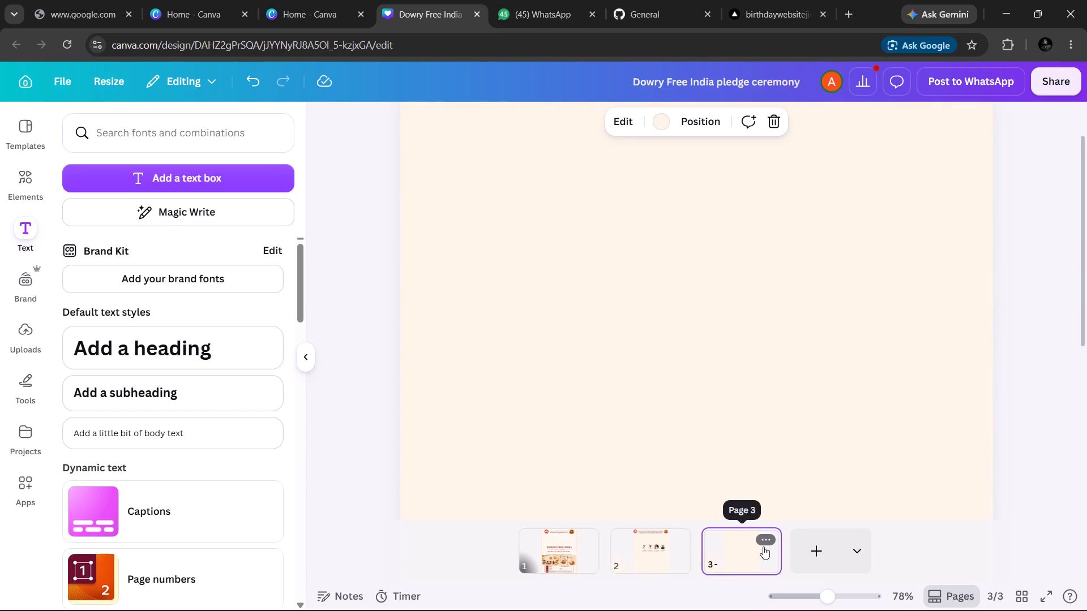
key("ctrl+v")
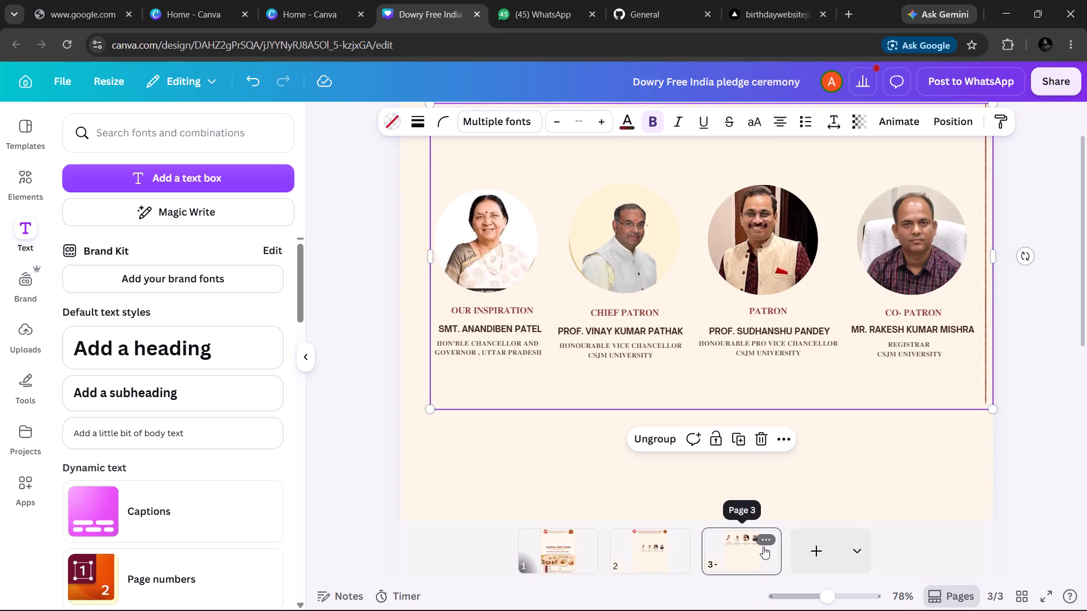
Return to page 1 and unlock the DOWRY FREE INDIA title.
left_click(558, 554)
left_click(722, 379)
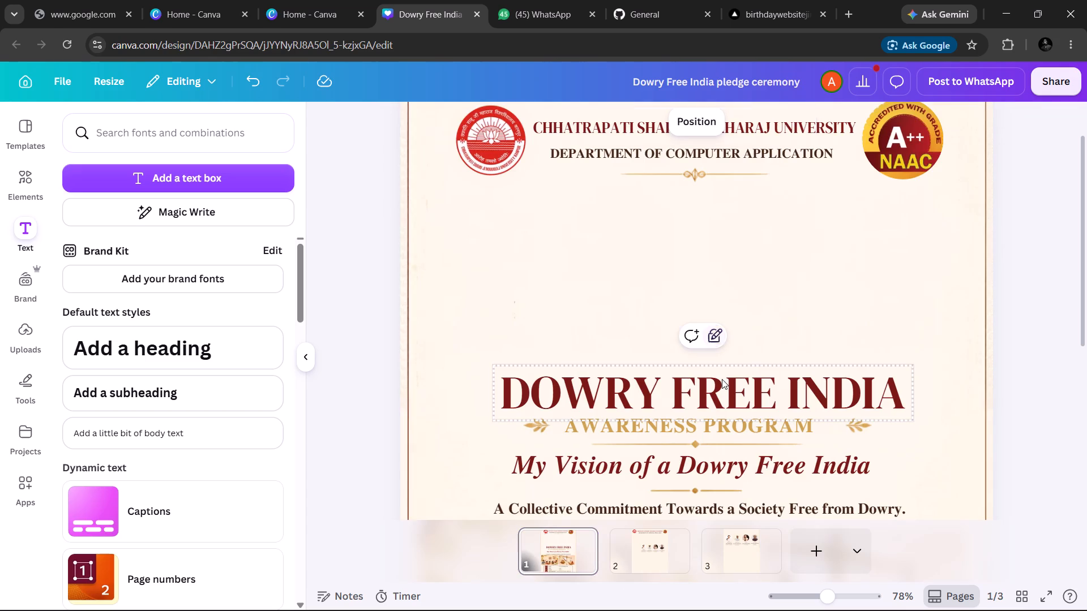
left_click(714, 334)
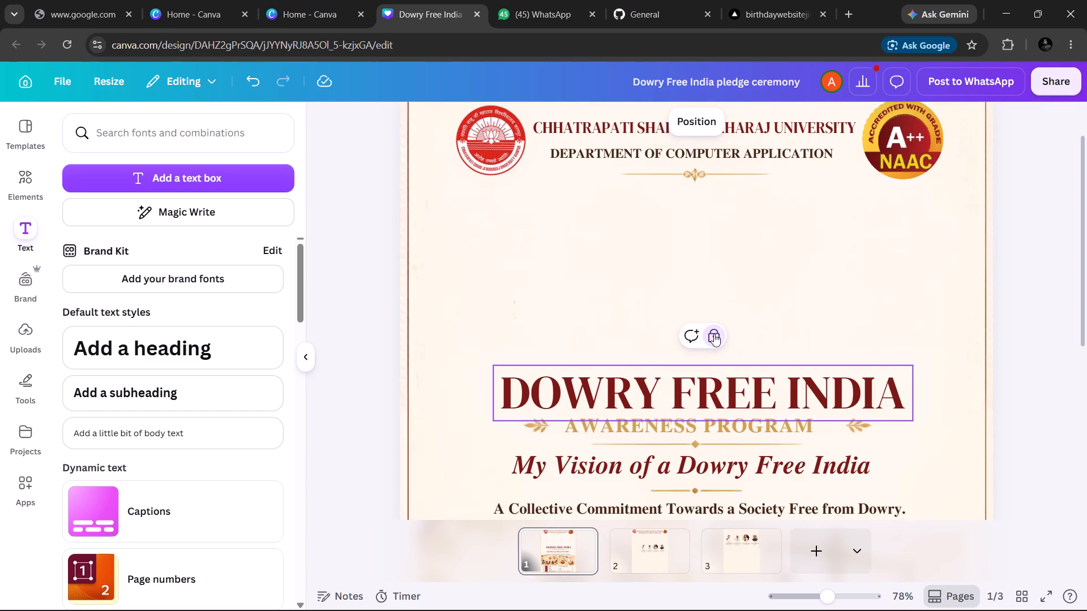
left_click(714, 334)
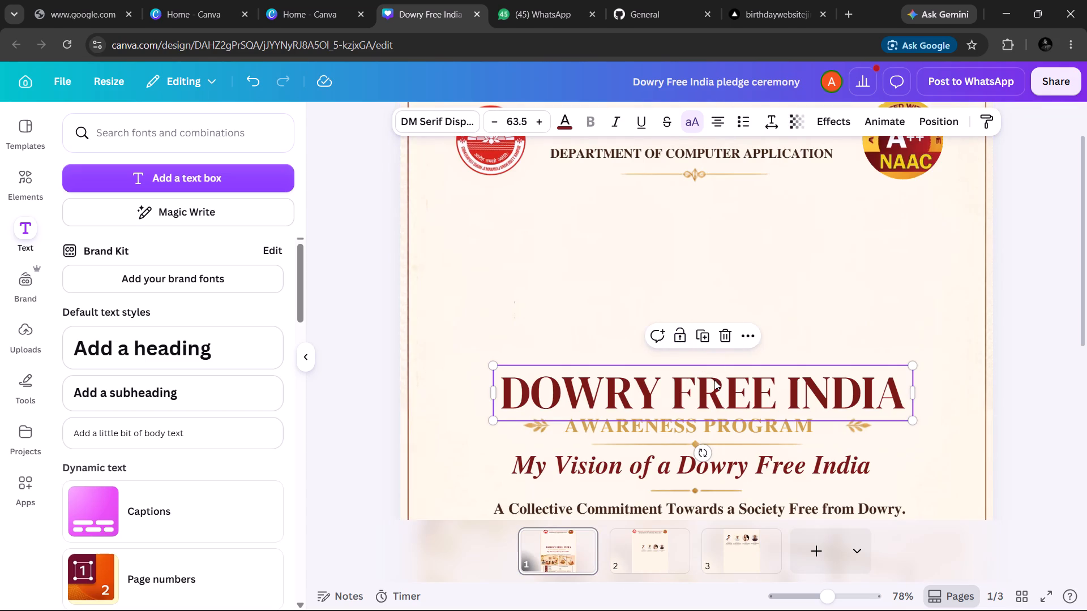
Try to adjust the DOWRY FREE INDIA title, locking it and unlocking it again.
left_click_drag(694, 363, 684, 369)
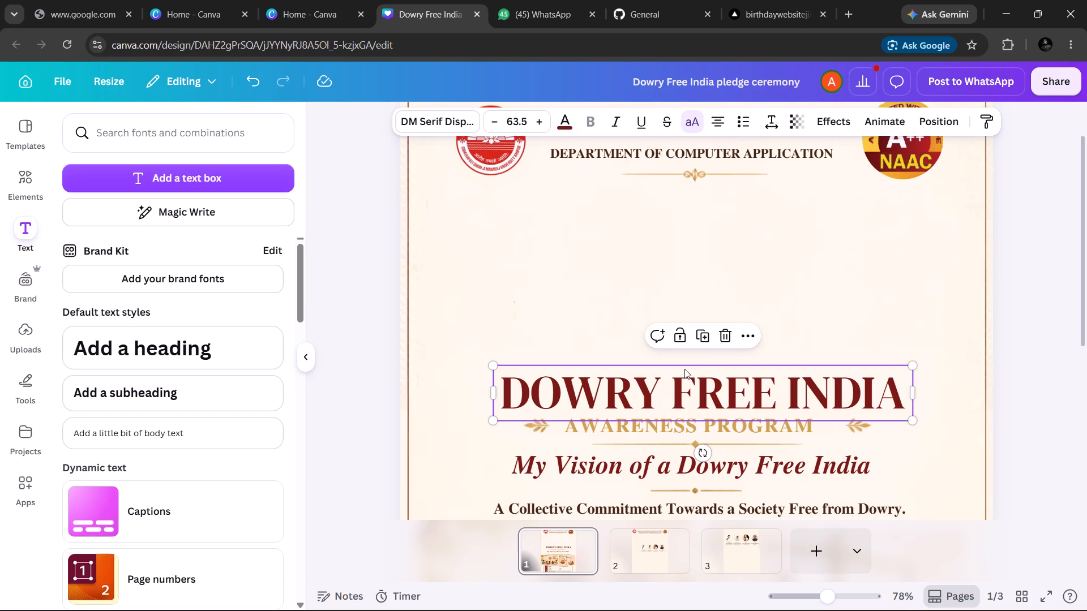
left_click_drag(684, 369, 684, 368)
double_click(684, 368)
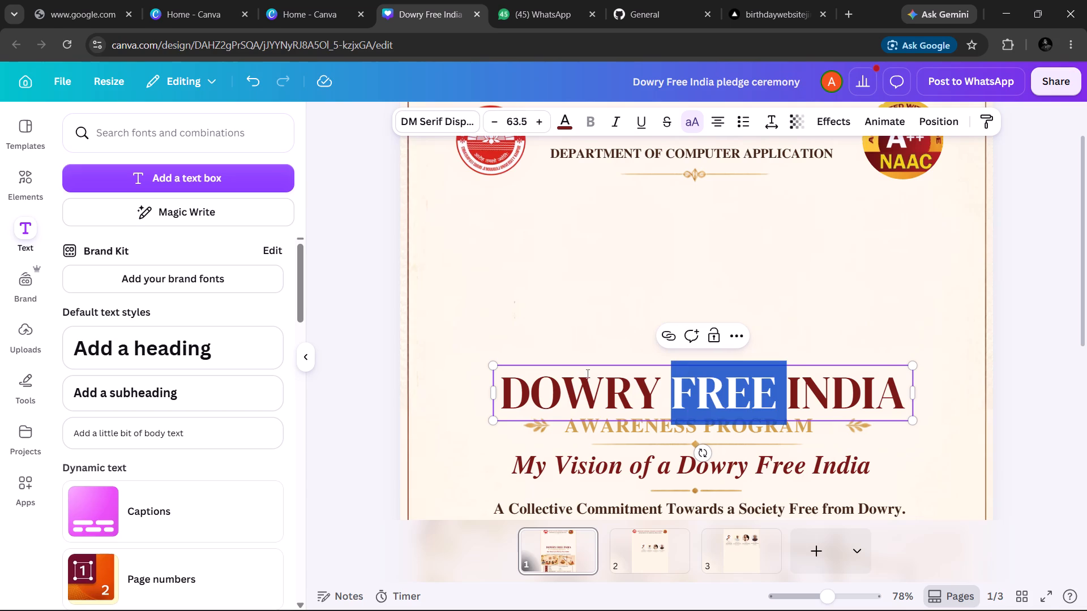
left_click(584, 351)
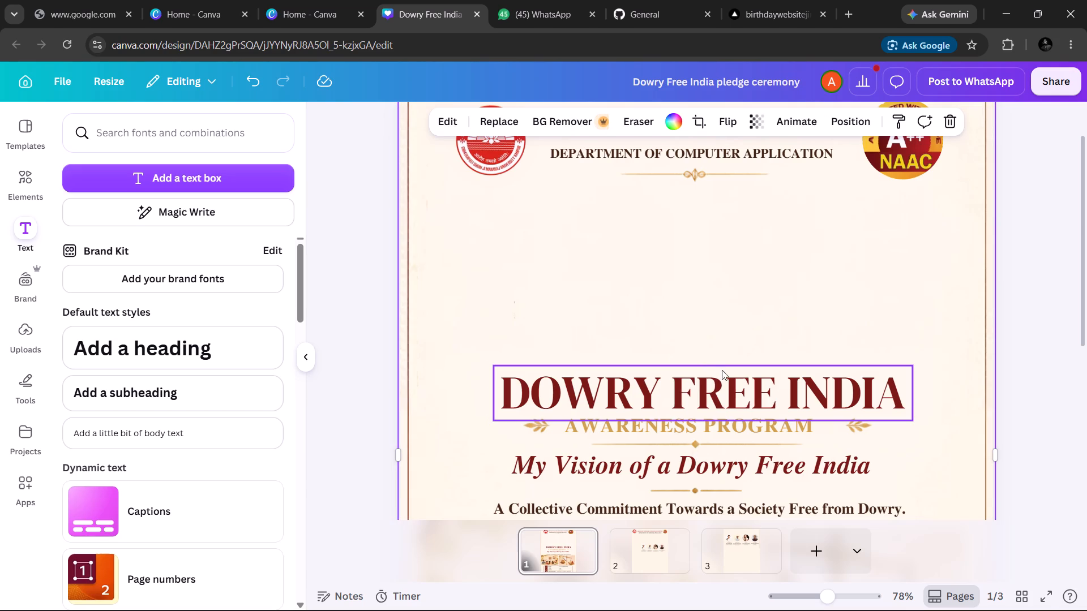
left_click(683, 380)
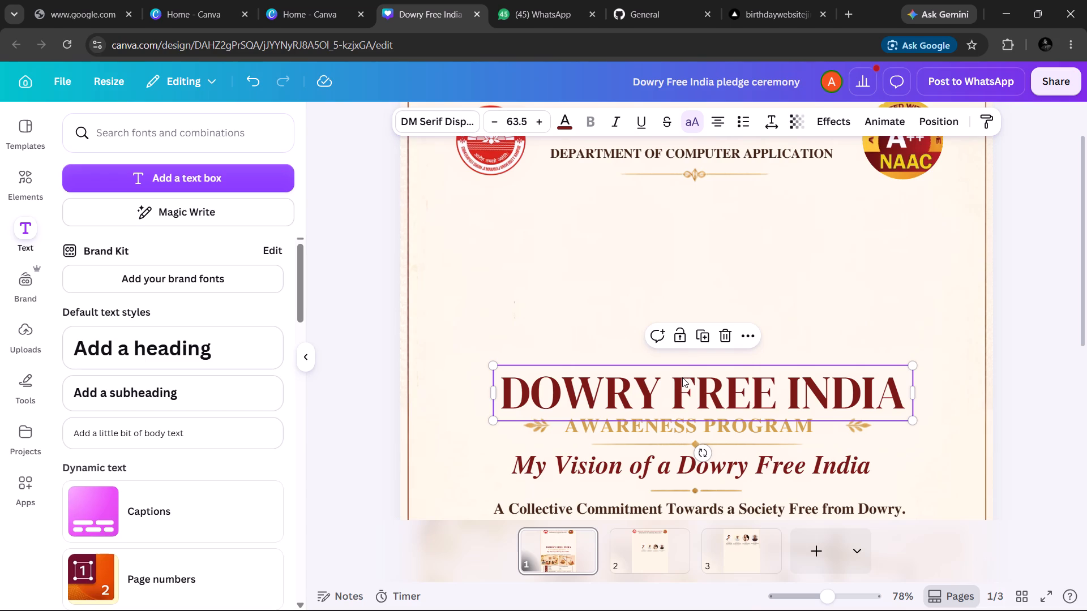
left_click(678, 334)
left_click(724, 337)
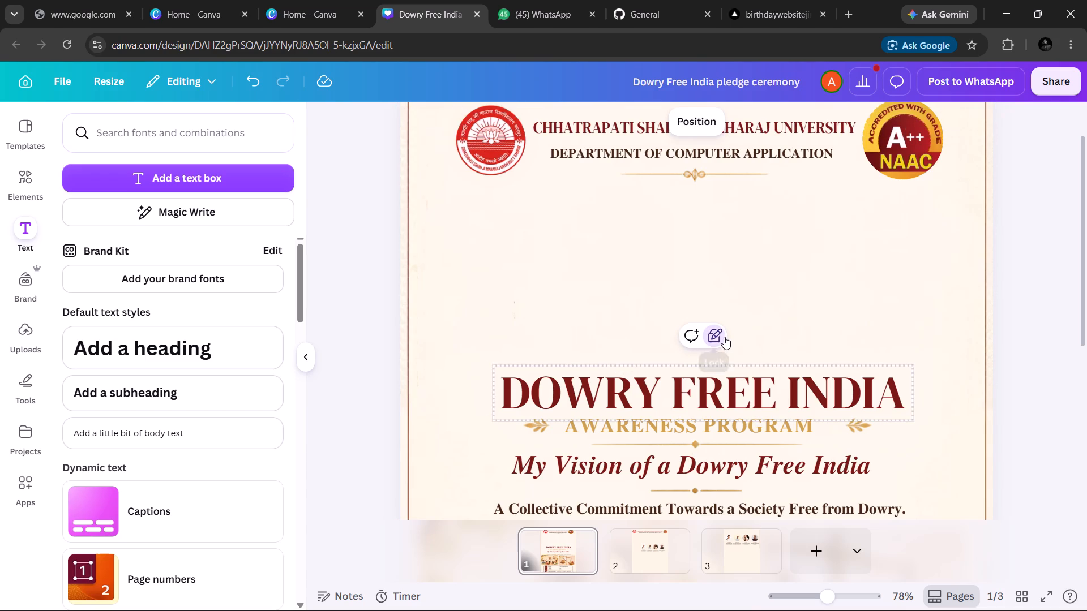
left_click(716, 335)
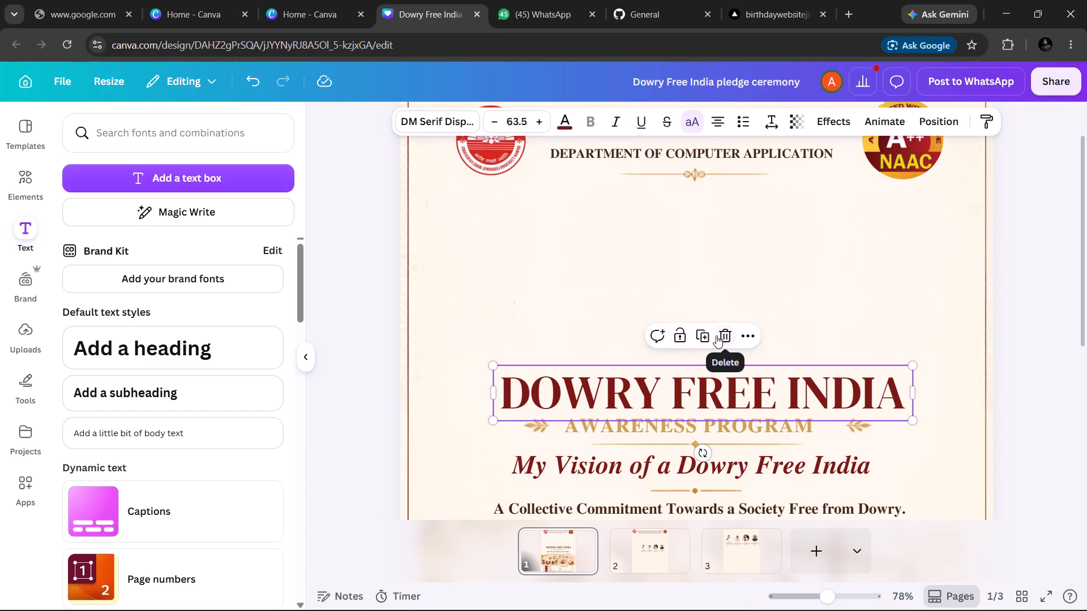
Unlock the AWARENESS PROGRAM, My Vision of a Dowry Free India and A Collective Commitment text lines on page 1.
left_click(786, 435)
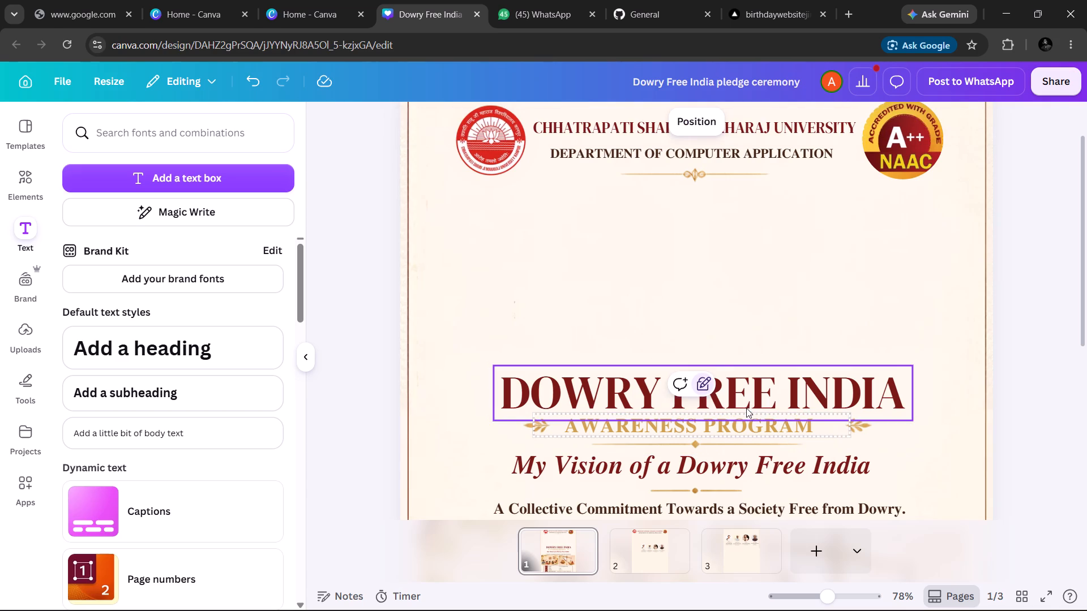
left_click(717, 422)
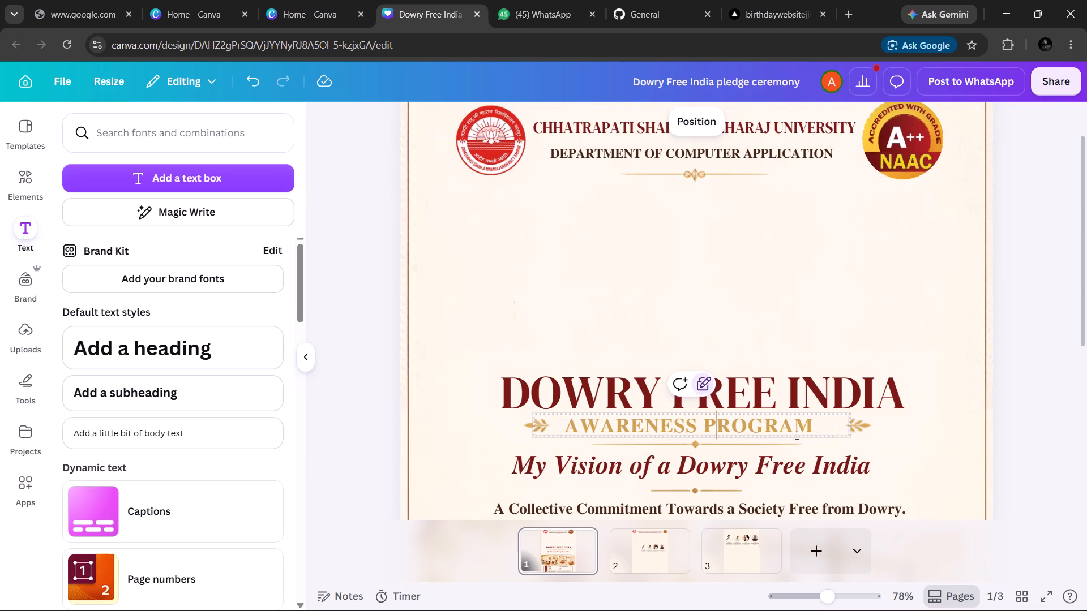
left_click(703, 382)
left_click(702, 380)
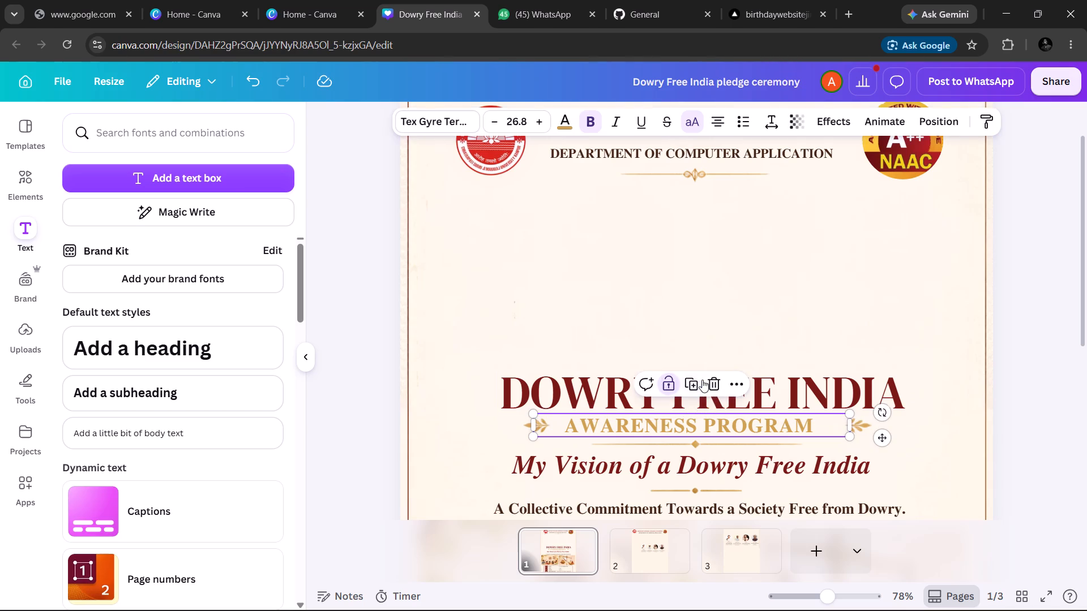
left_click(686, 455)
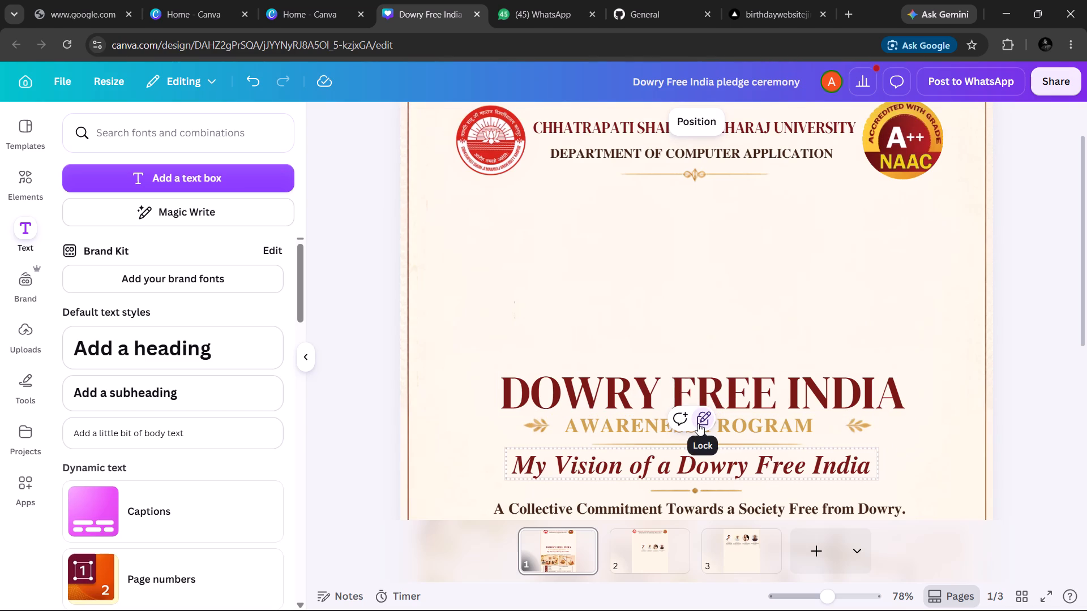
left_click(700, 419)
left_click(700, 419)
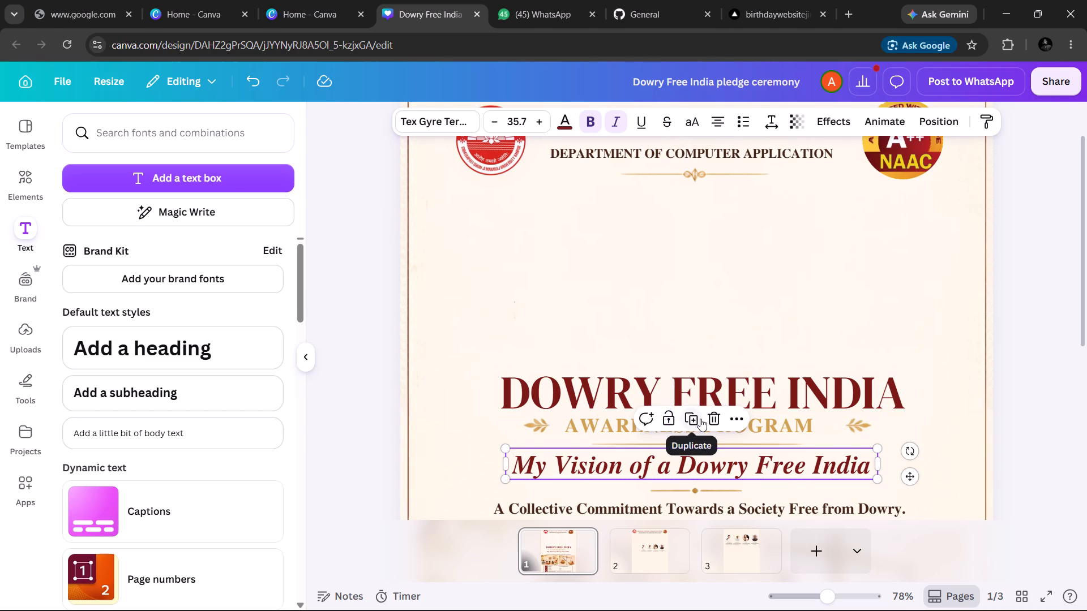
left_click(714, 510)
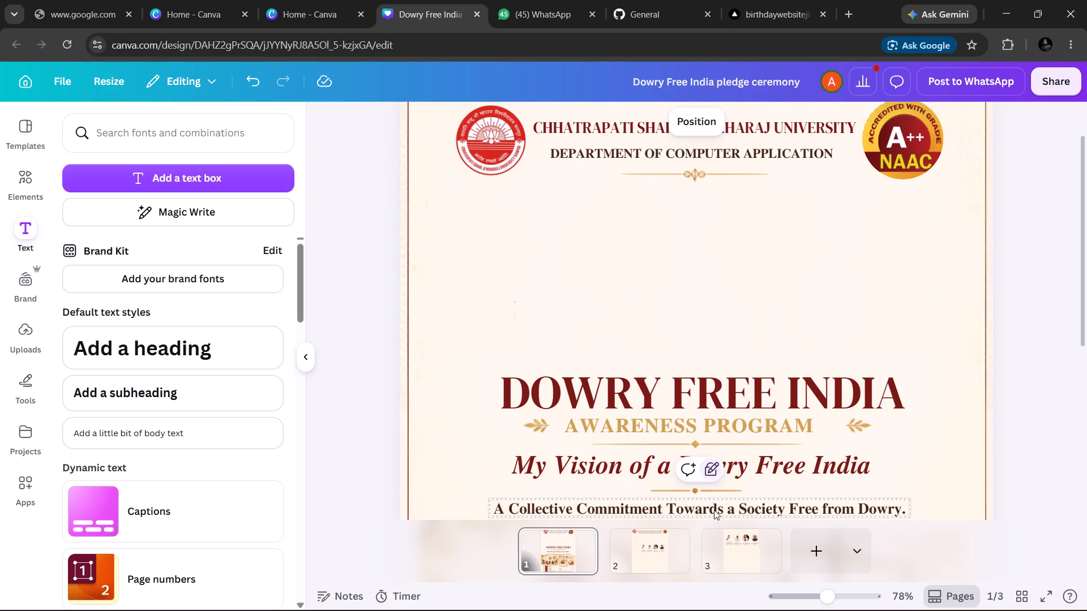
left_click(712, 469)
left_click(712, 469)
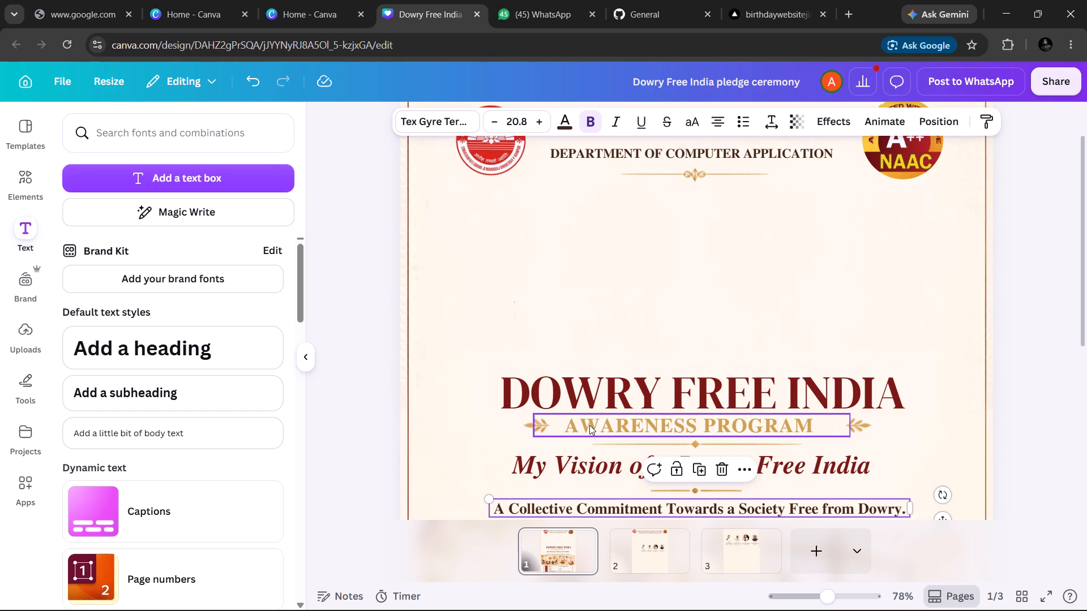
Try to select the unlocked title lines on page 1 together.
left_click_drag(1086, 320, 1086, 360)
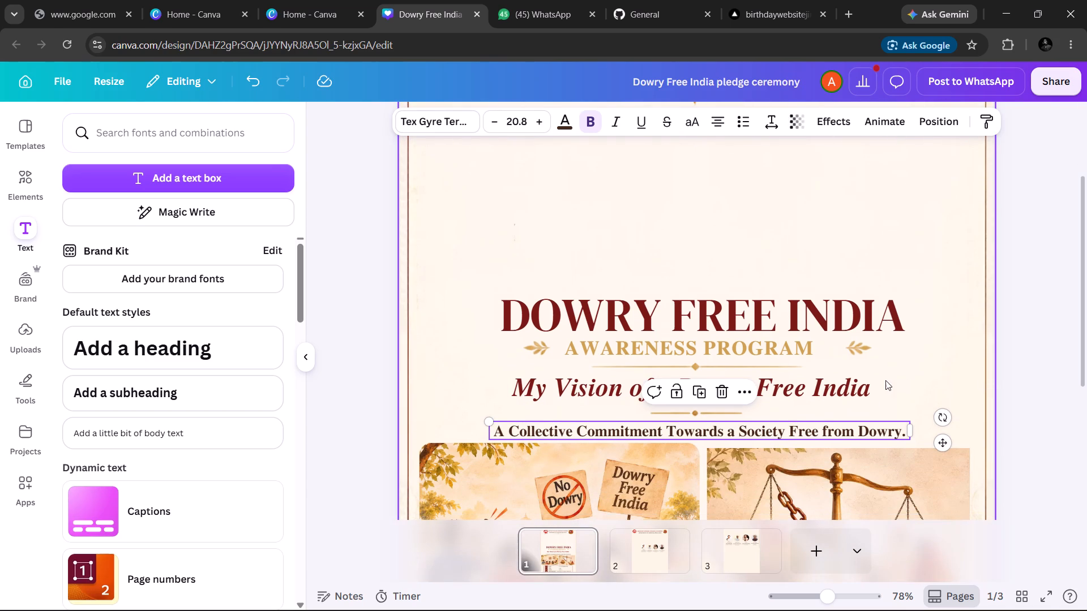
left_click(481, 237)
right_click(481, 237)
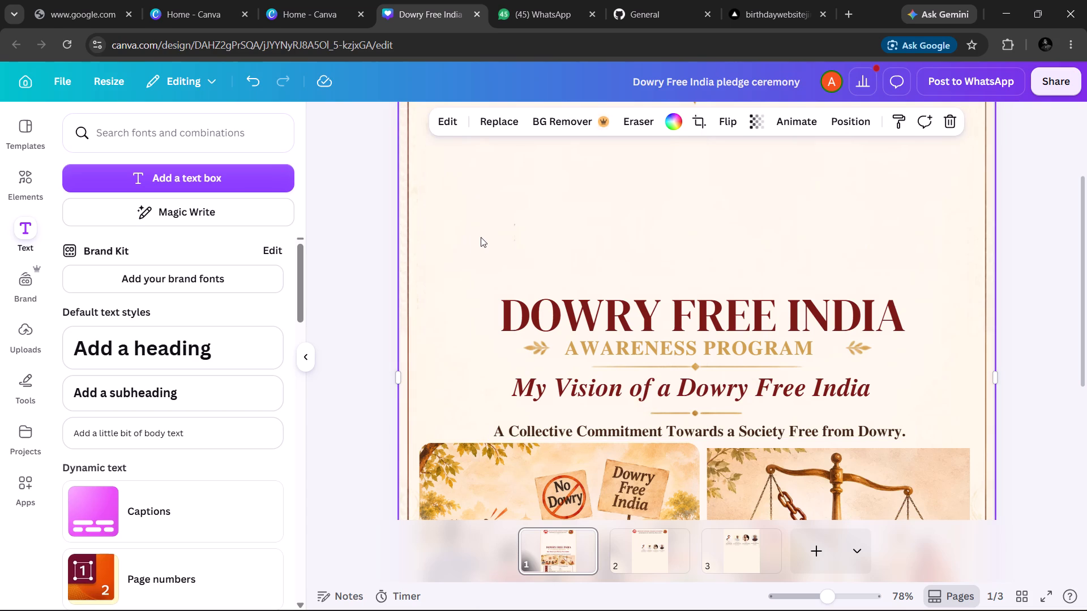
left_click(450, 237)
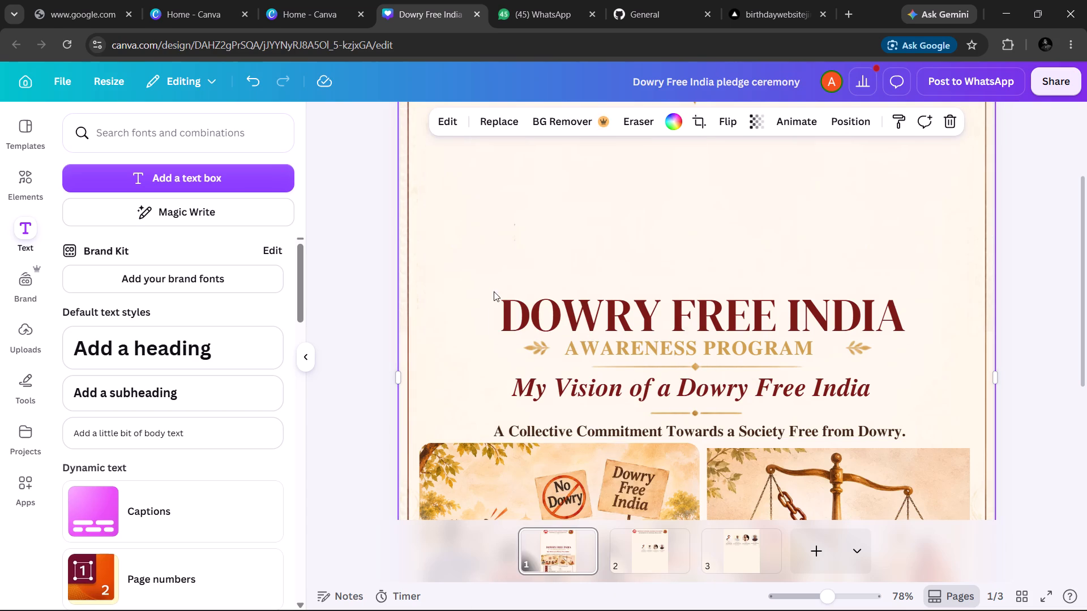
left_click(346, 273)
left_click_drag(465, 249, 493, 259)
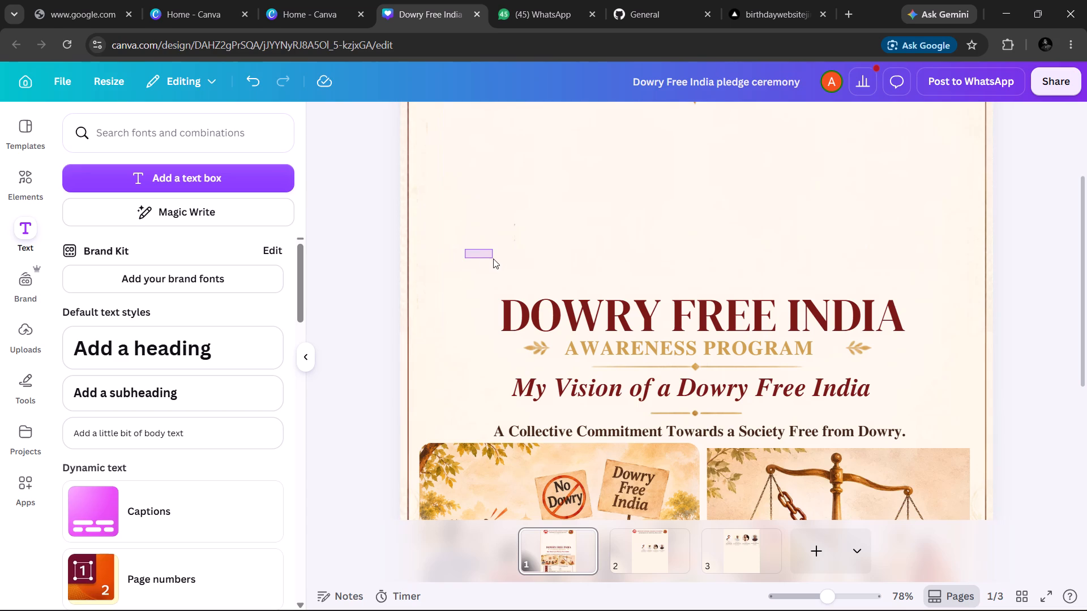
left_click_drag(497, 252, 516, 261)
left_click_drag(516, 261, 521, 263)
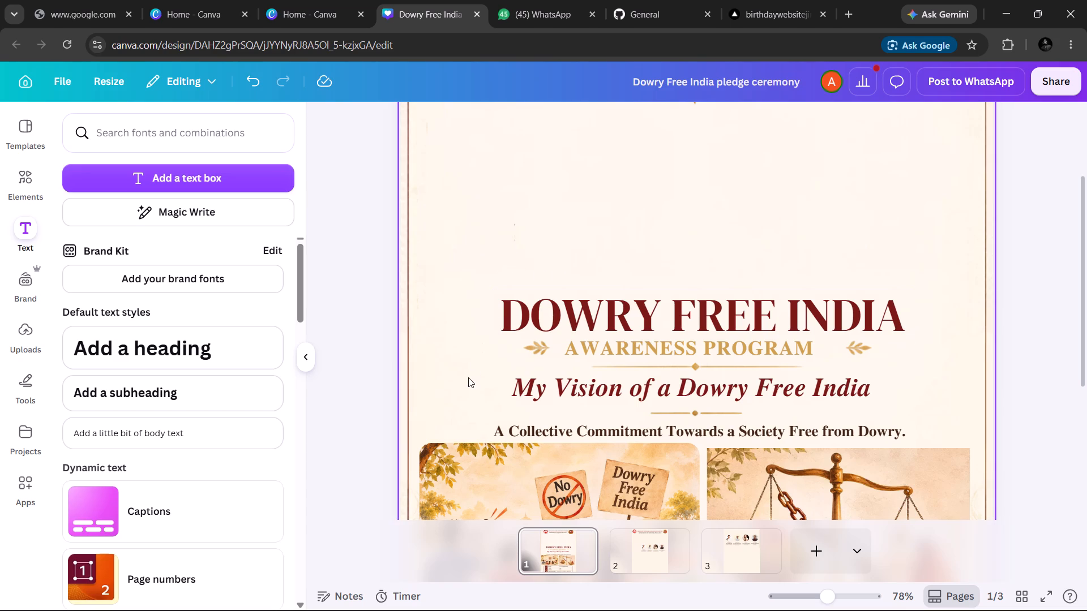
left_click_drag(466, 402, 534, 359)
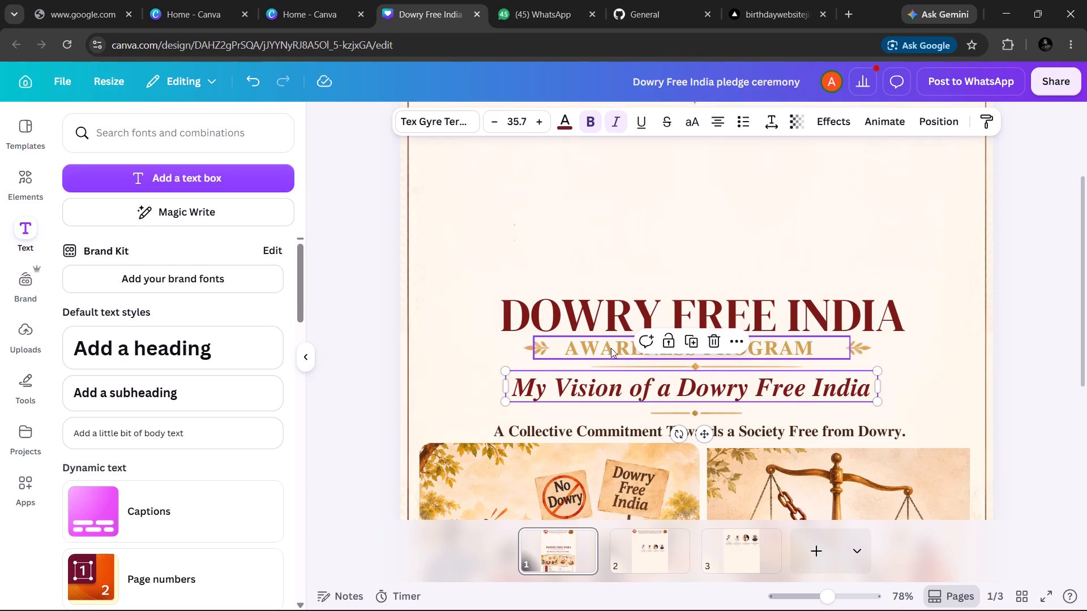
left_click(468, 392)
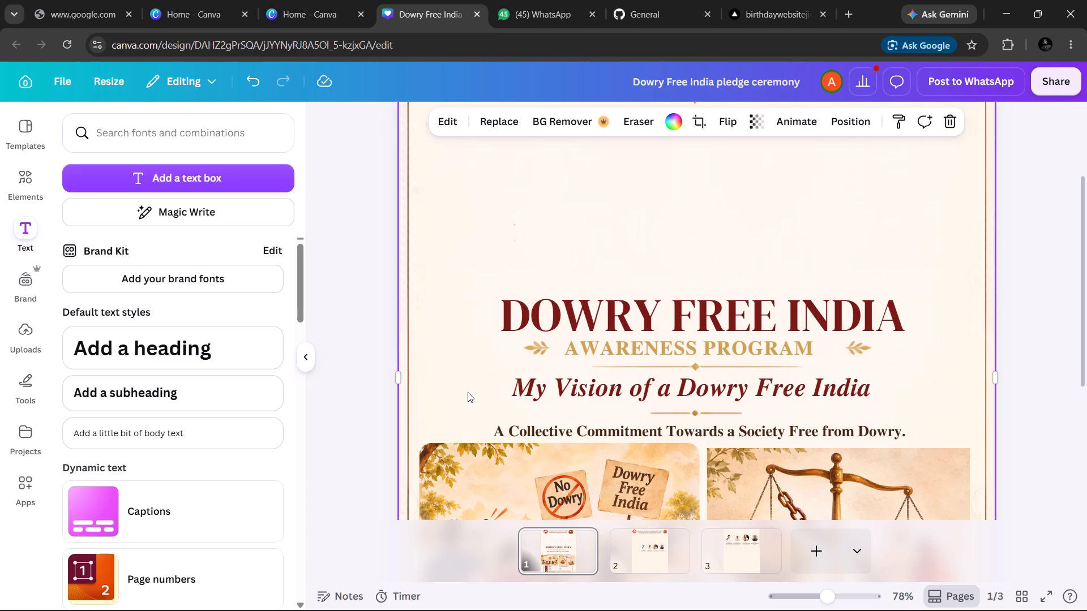
Enlarge the A Collective Commitment Towards a Society Free from Dowry line to font size 21.8.
double_click(490, 440)
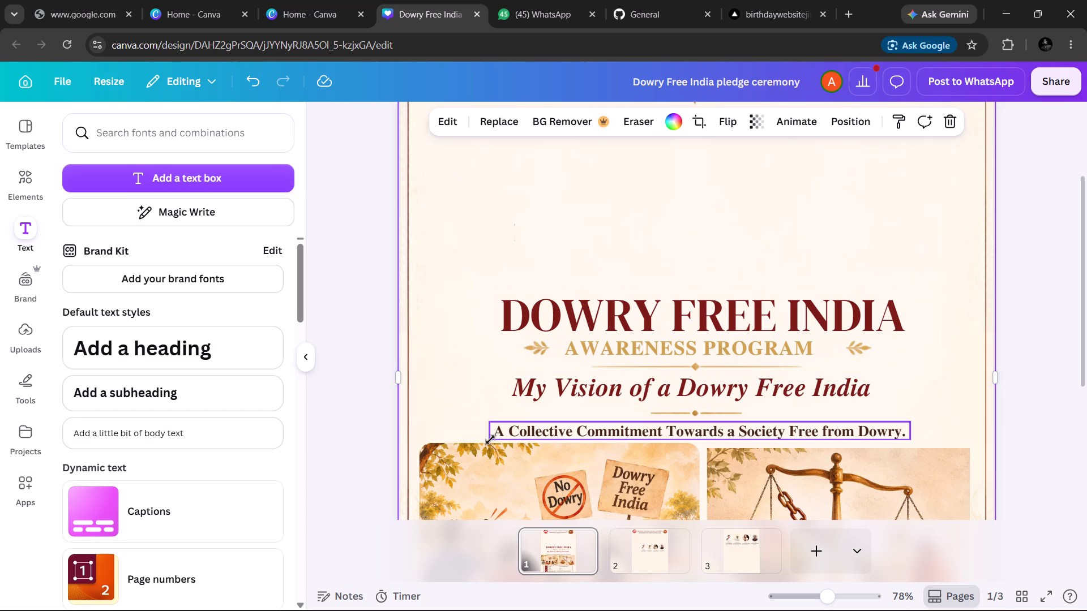
left_click_drag(490, 440, 473, 436)
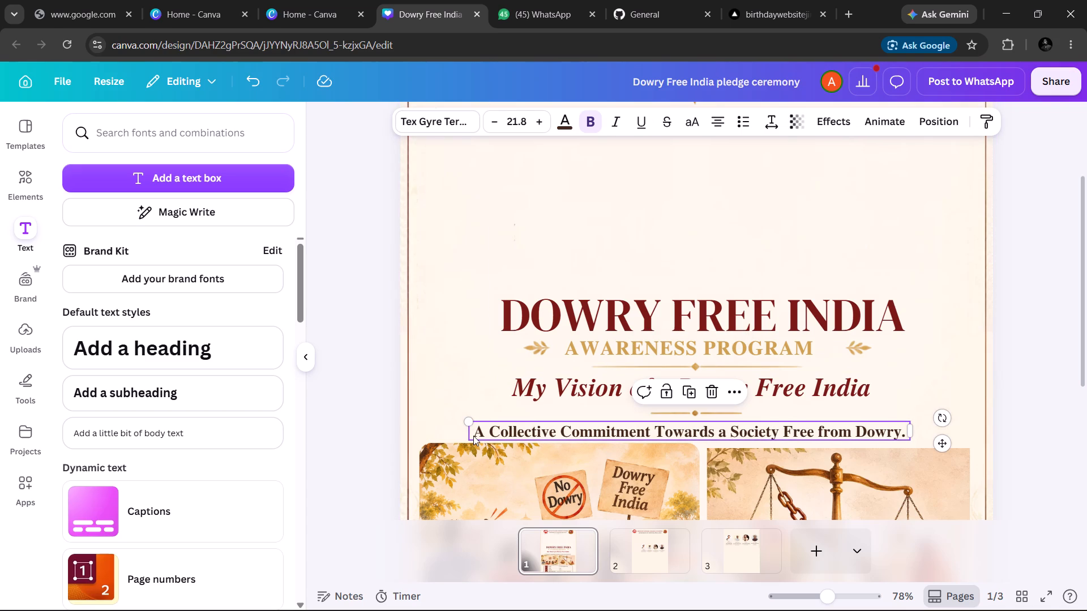
Select the four title lines together with the leaf ornament before AWARENESS PROGRAM and cut them from page 1.
left_click(452, 436)
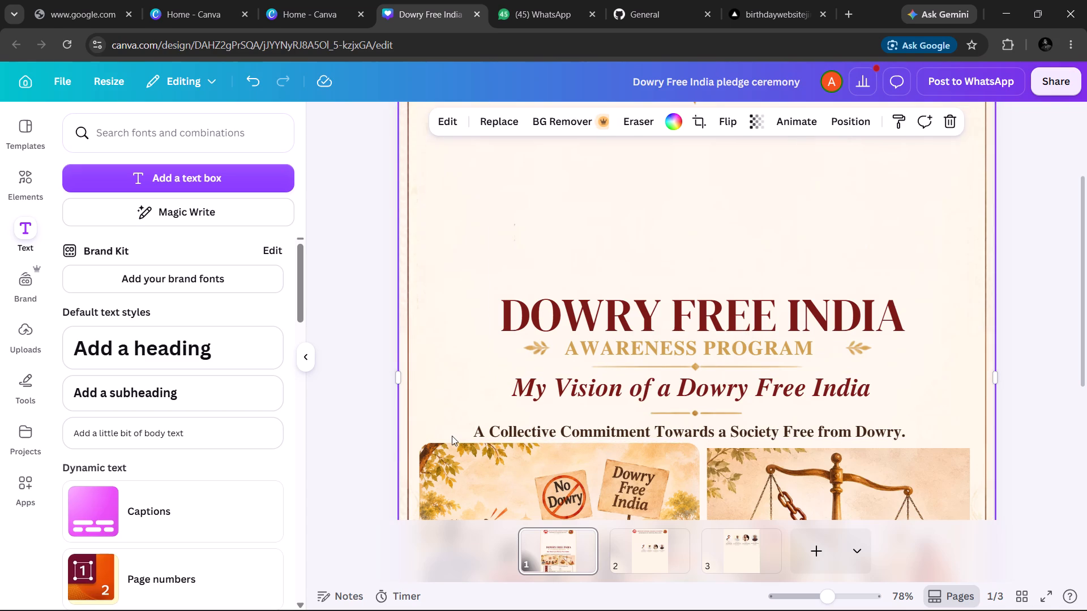
left_click_drag(452, 436, 491, 419)
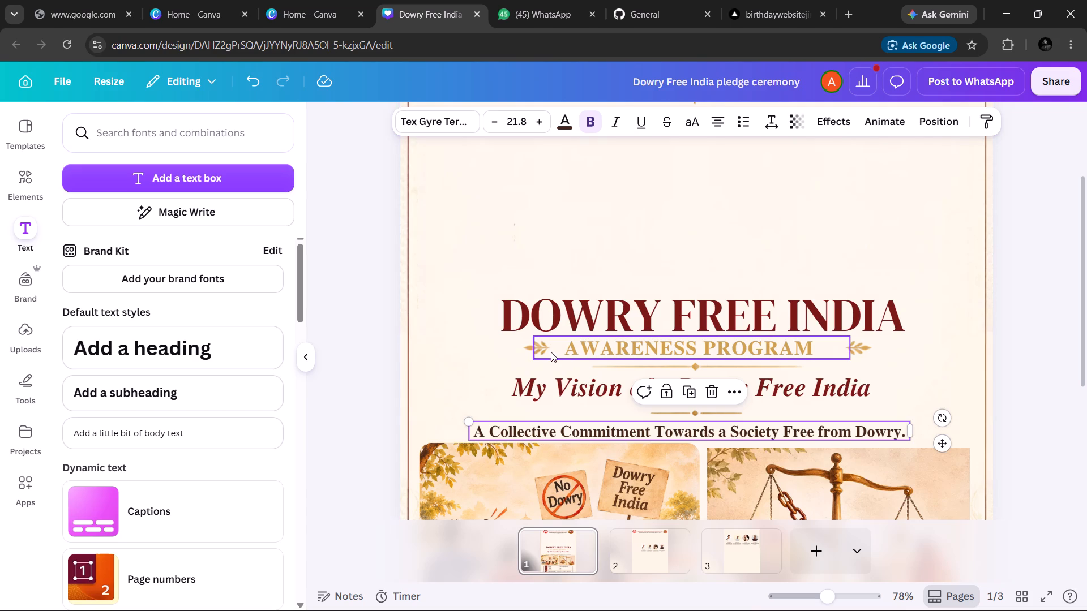
left_click(438, 420)
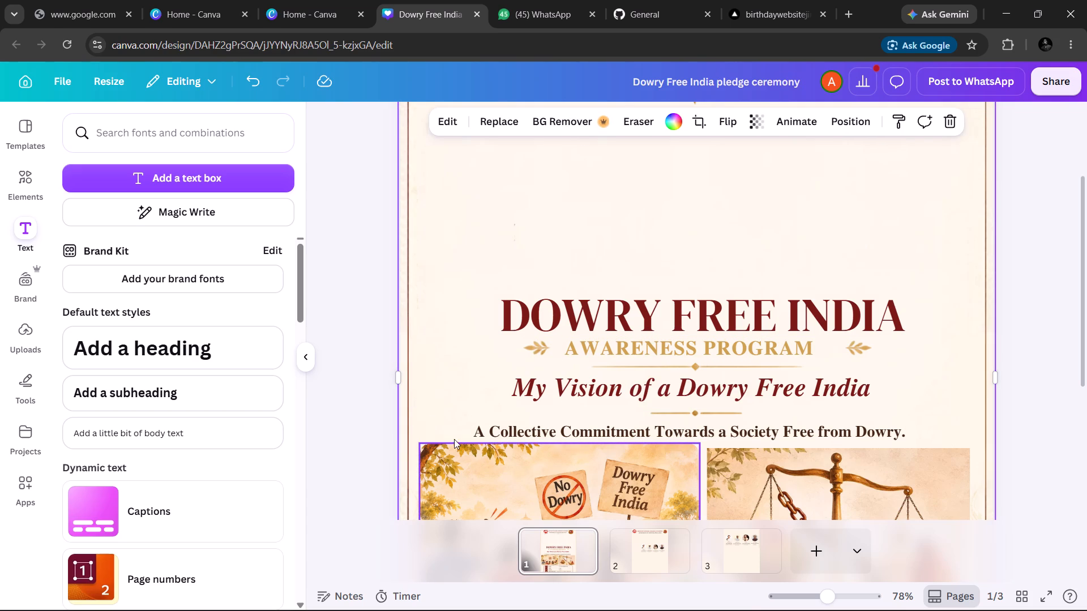
left_click(448, 434)
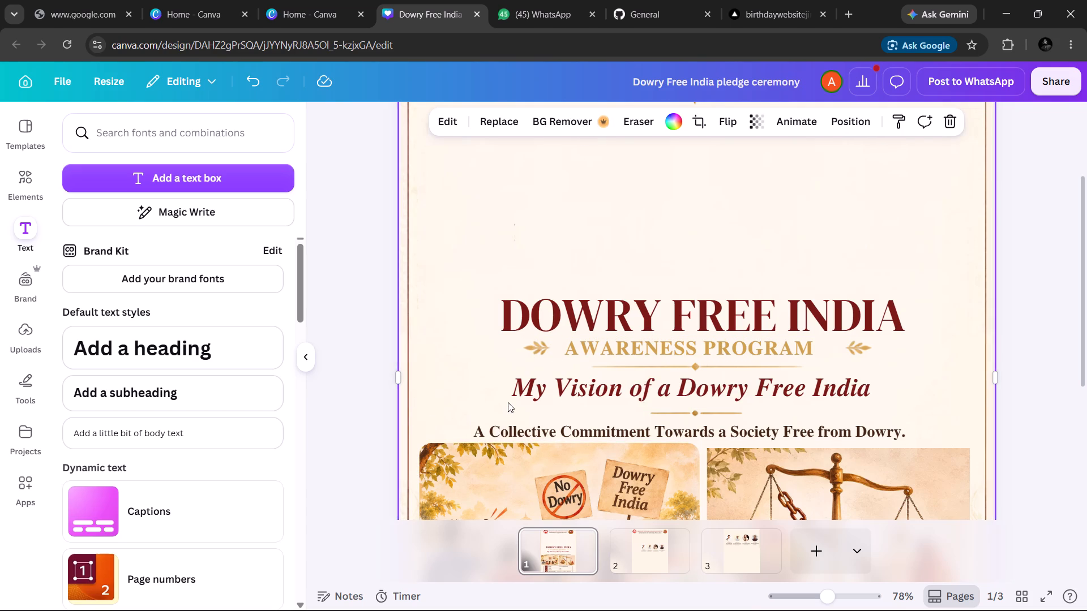
left_click(434, 428)
left_click(453, 439)
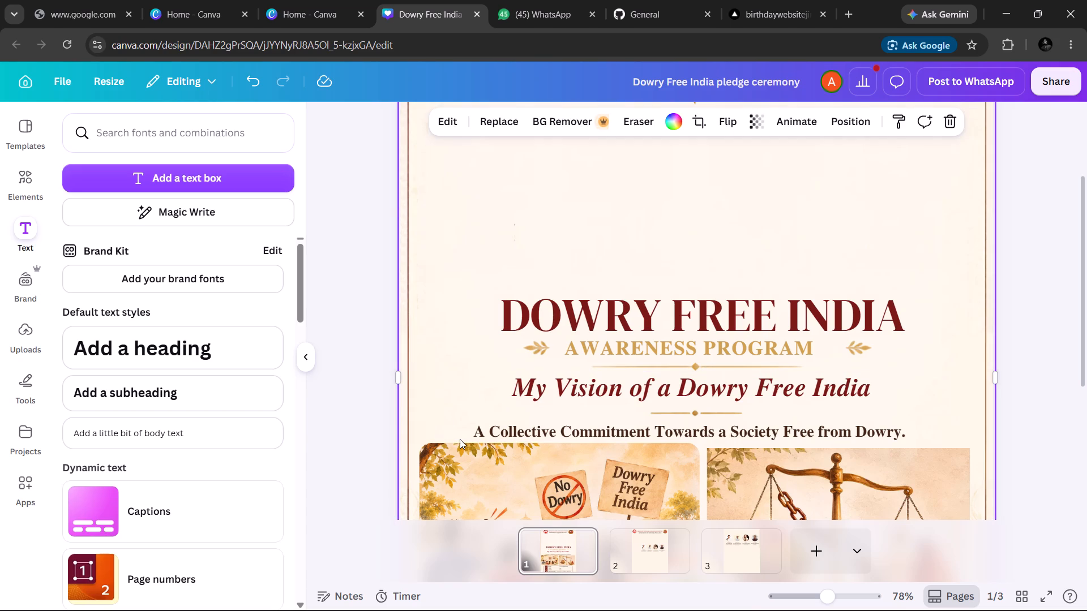
left_click(463, 438)
left_click_drag(463, 438, 489, 426)
left_click(507, 414)
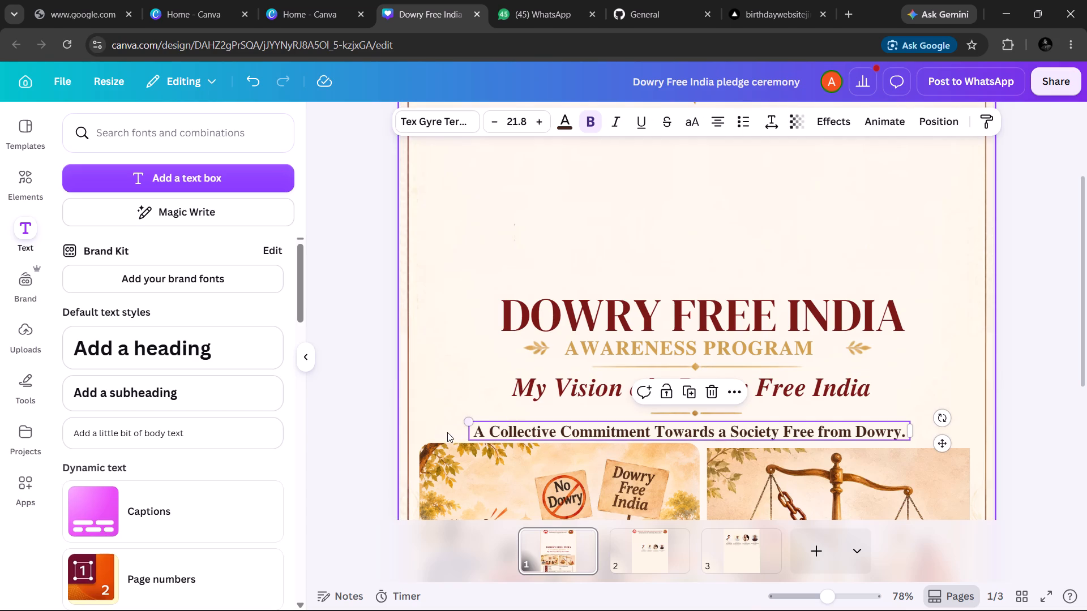
left_click(447, 432)
left_click_drag(447, 432, 503, 410)
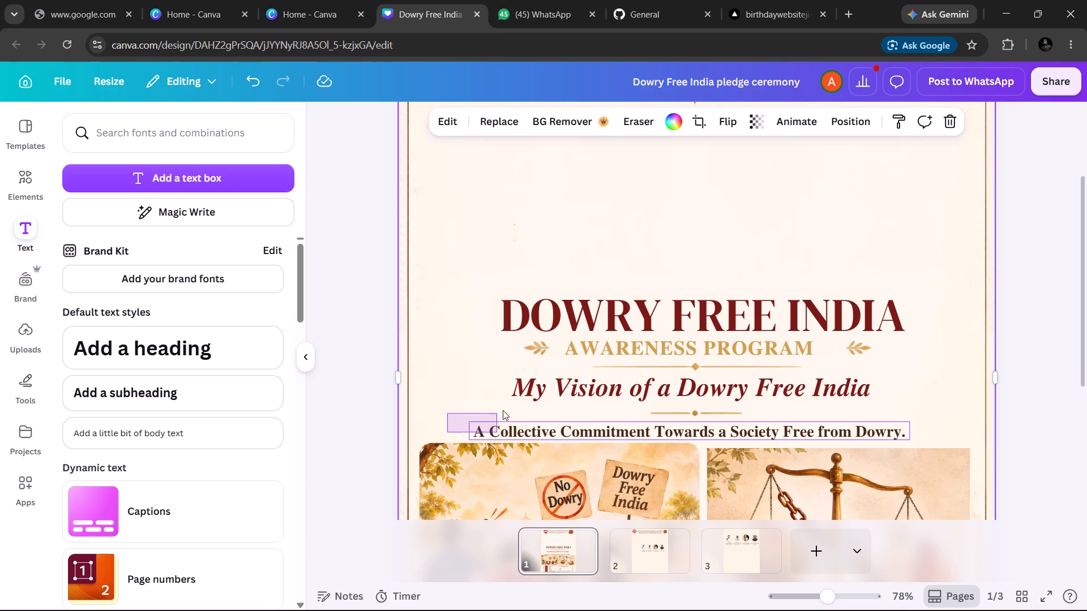
left_click_drag(503, 410, 547, 315)
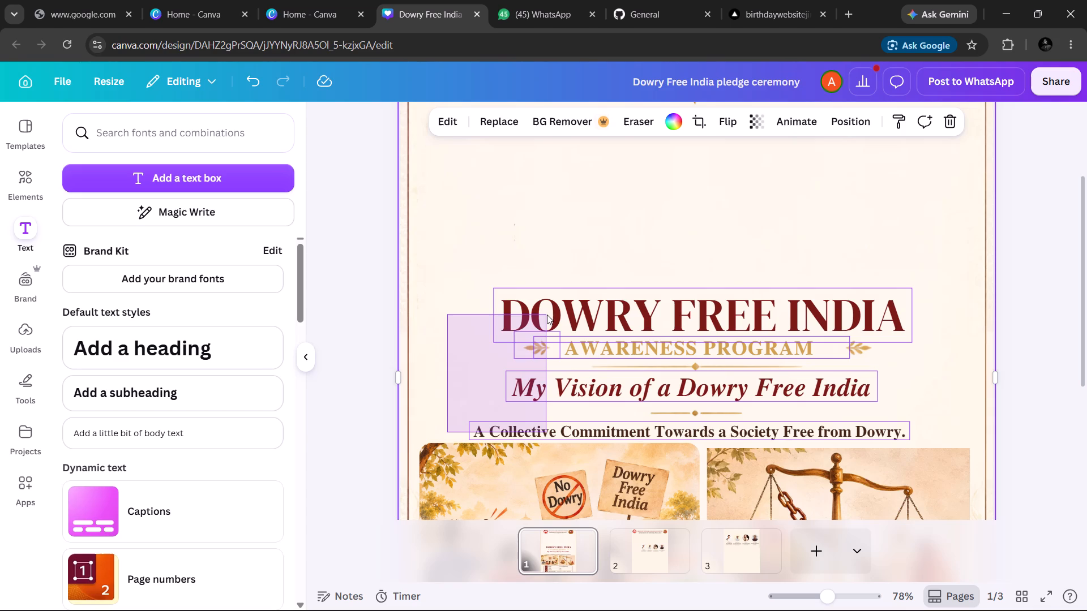
key("ctrl+x")
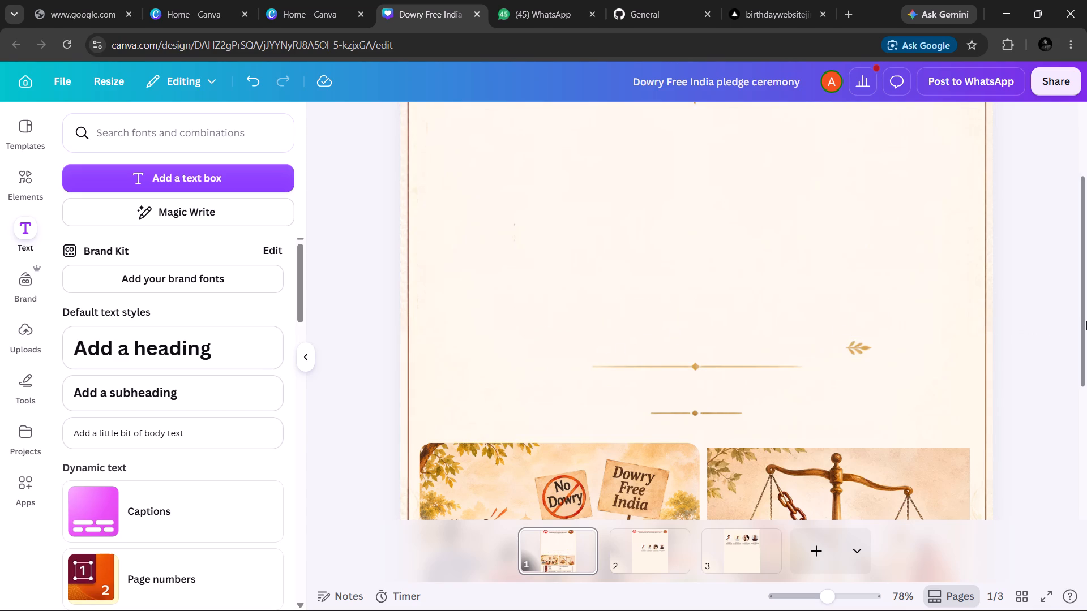
Paste the cut title lines and leaf ornament back onto page 1.
left_click_drag(1082, 321, 1077, 278)
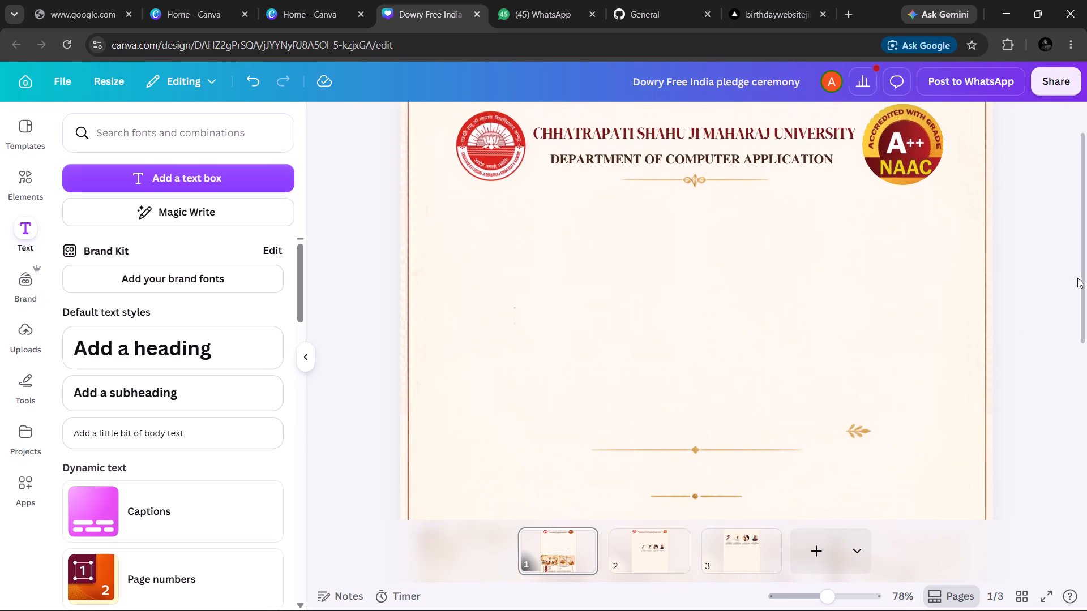
left_click(692, 455)
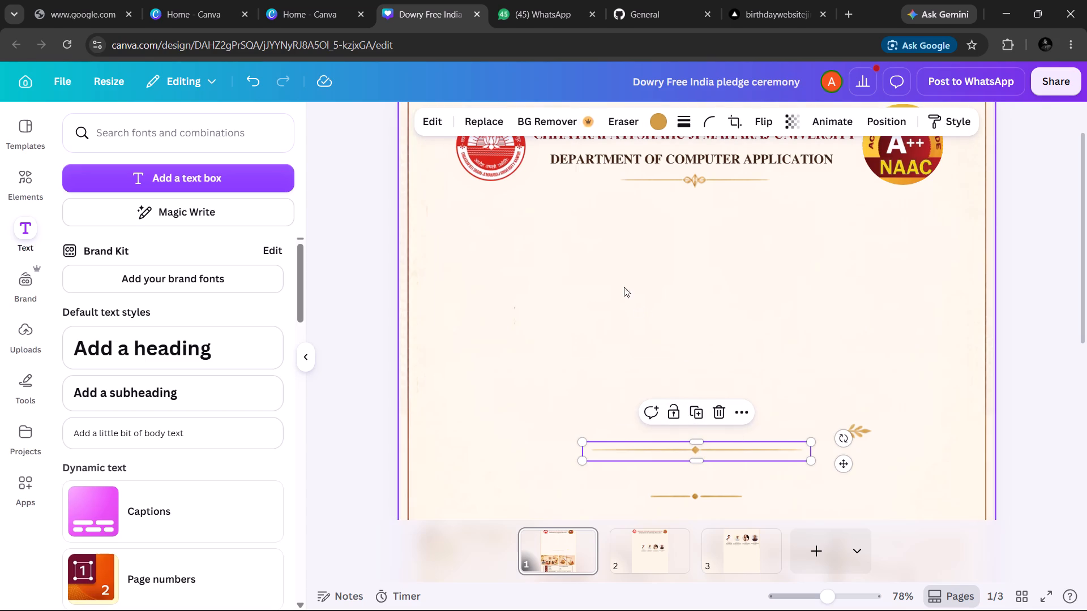
double_click(622, 240)
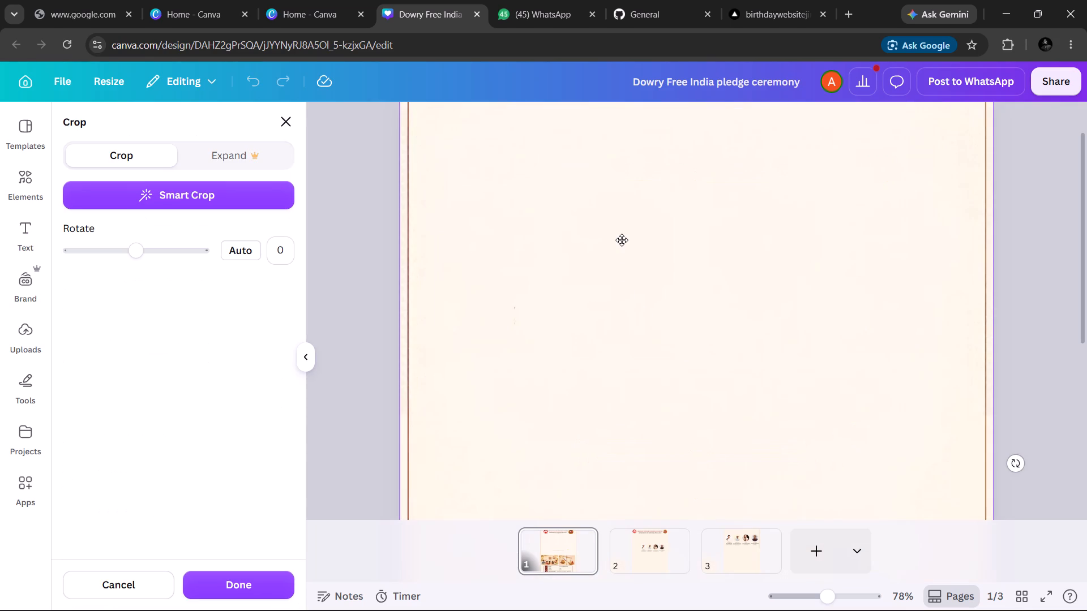
left_click(555, 553)
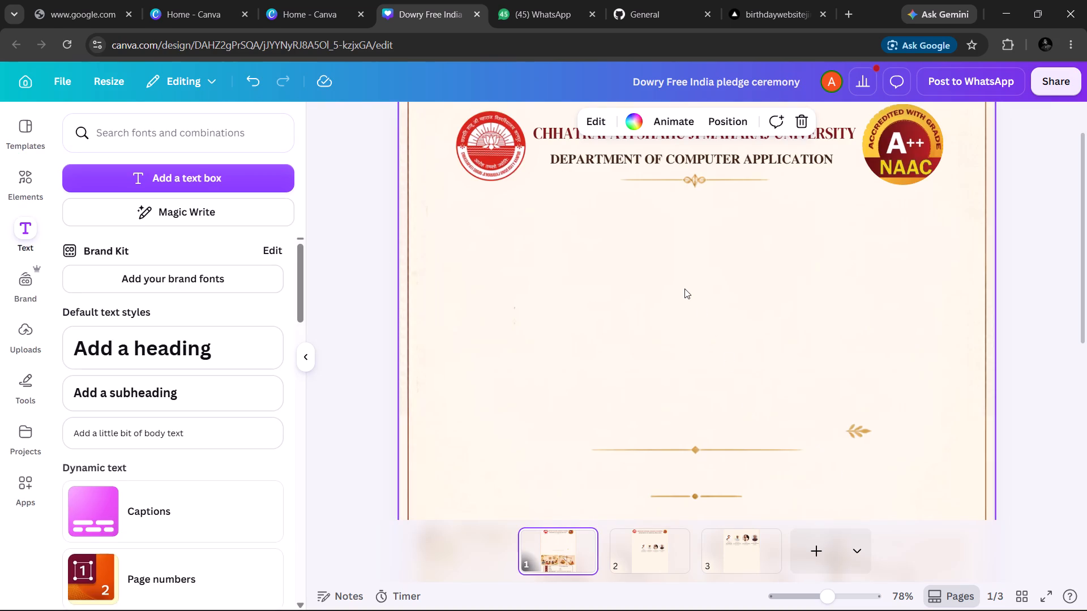
left_click(684, 289)
key("ctrl+v")
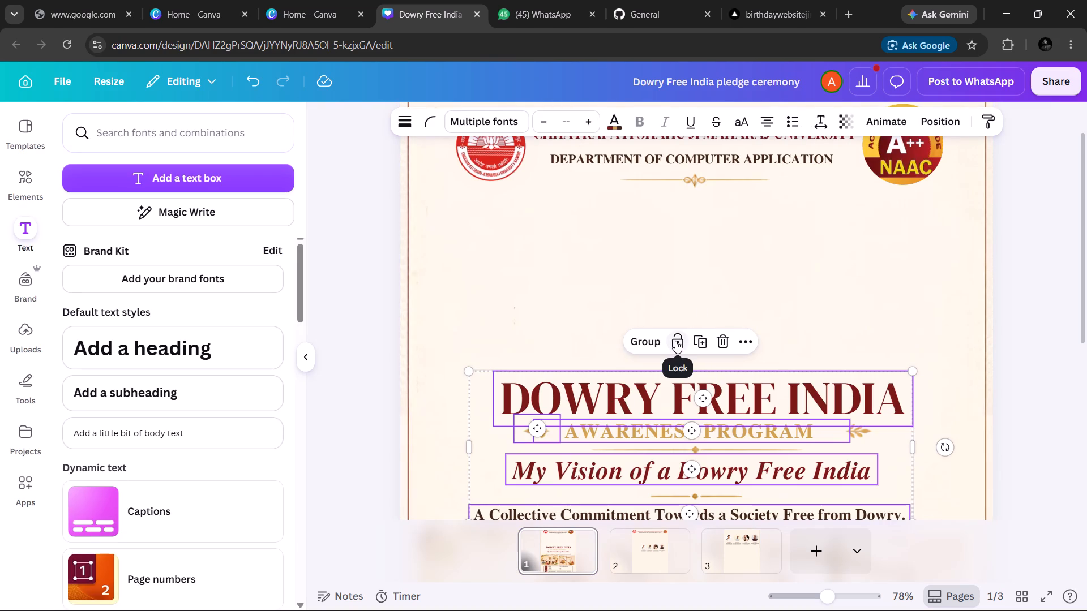
Move the selected title lines and leaf ornament up on page 1, directly beneath the Department of Computer Application header divider.
left_click_drag(675, 341, 749, 410)
left_click_drag(749, 410, 749, 244)
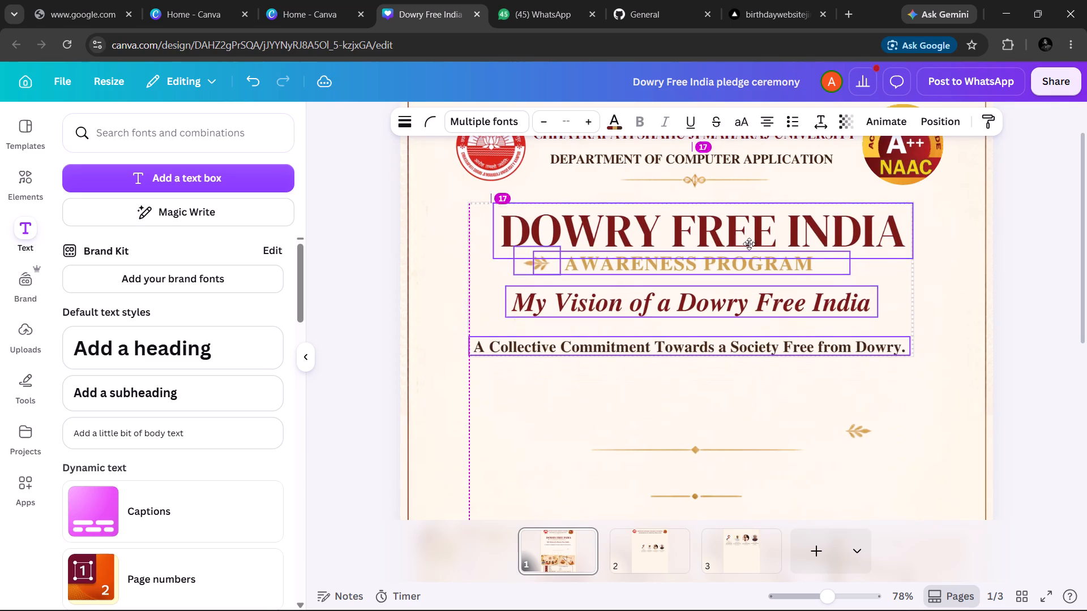
left_click_drag(749, 244, 756, 214)
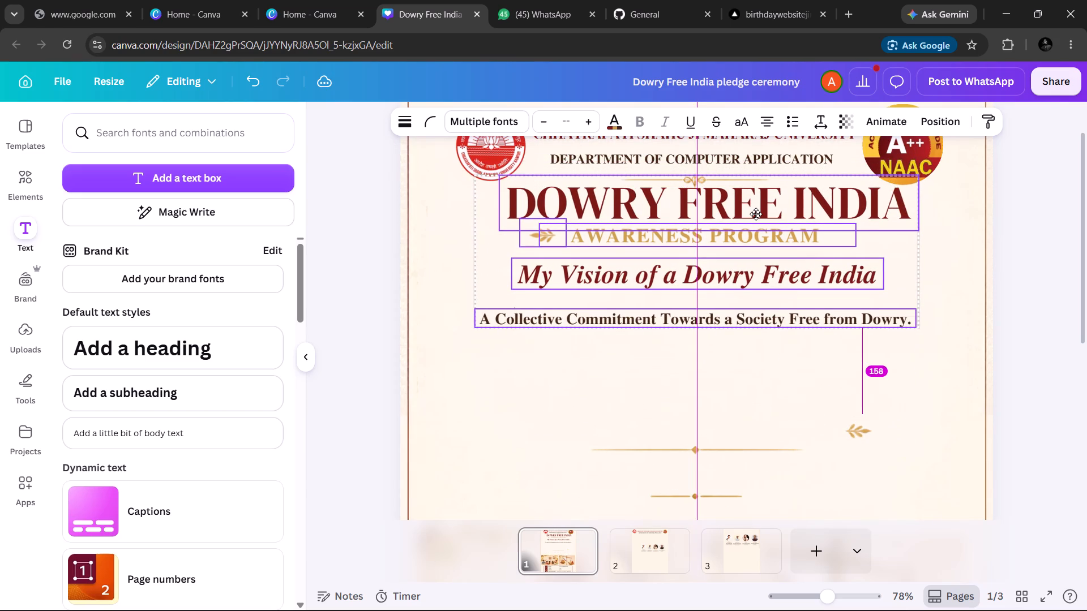
left_click_drag(756, 214, 759, 229)
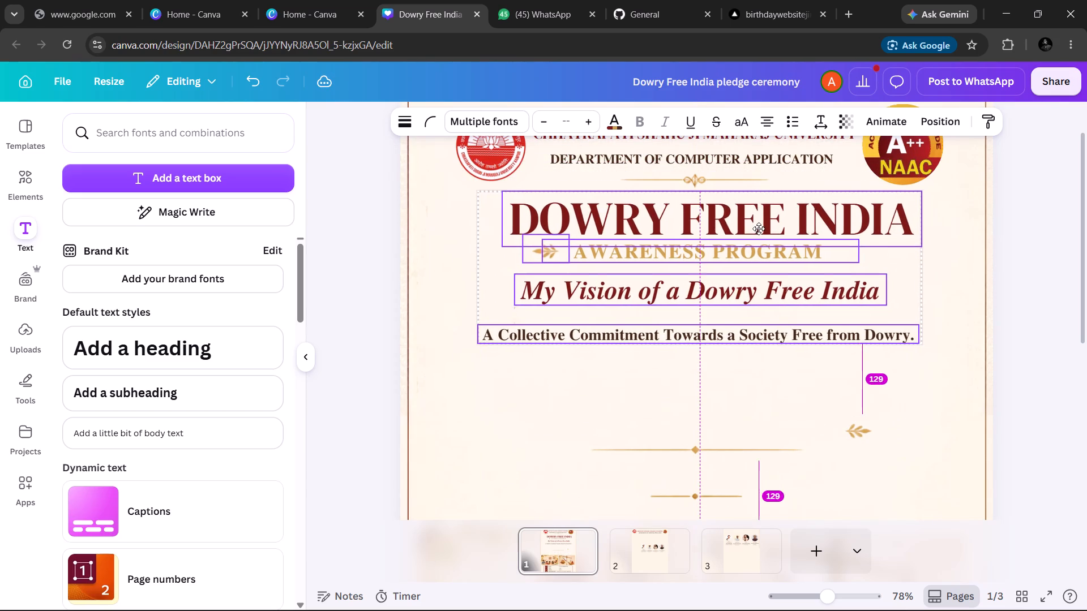
left_click_drag(759, 229, 758, 226)
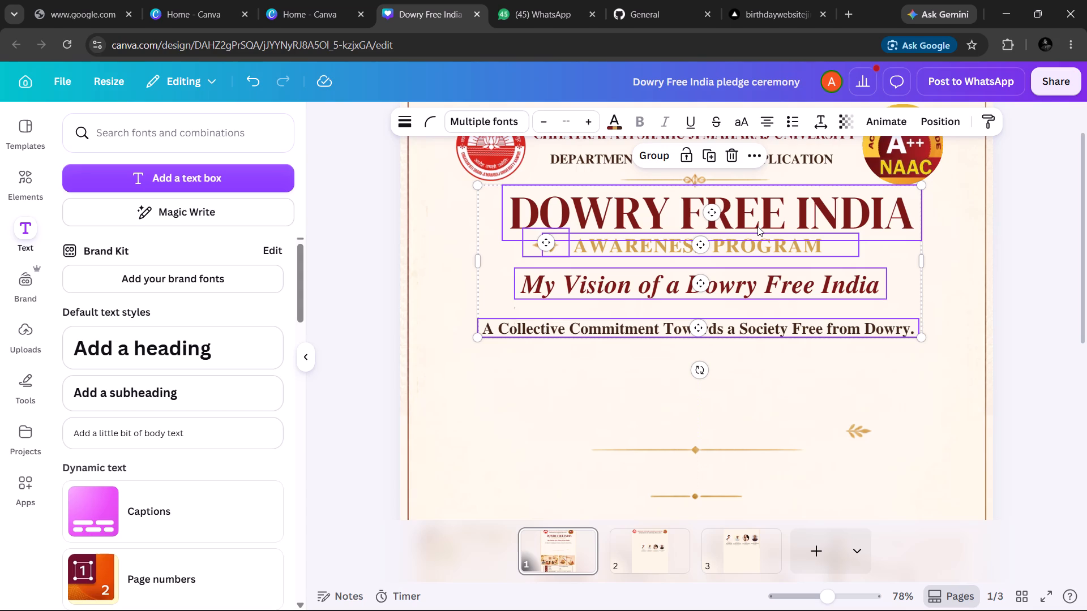
left_click(700, 402)
Move the long gold divider up between AWARENESS PROGRAM and My Vision of a Dowry Free India.
left_click_drag(703, 455, 700, 269)
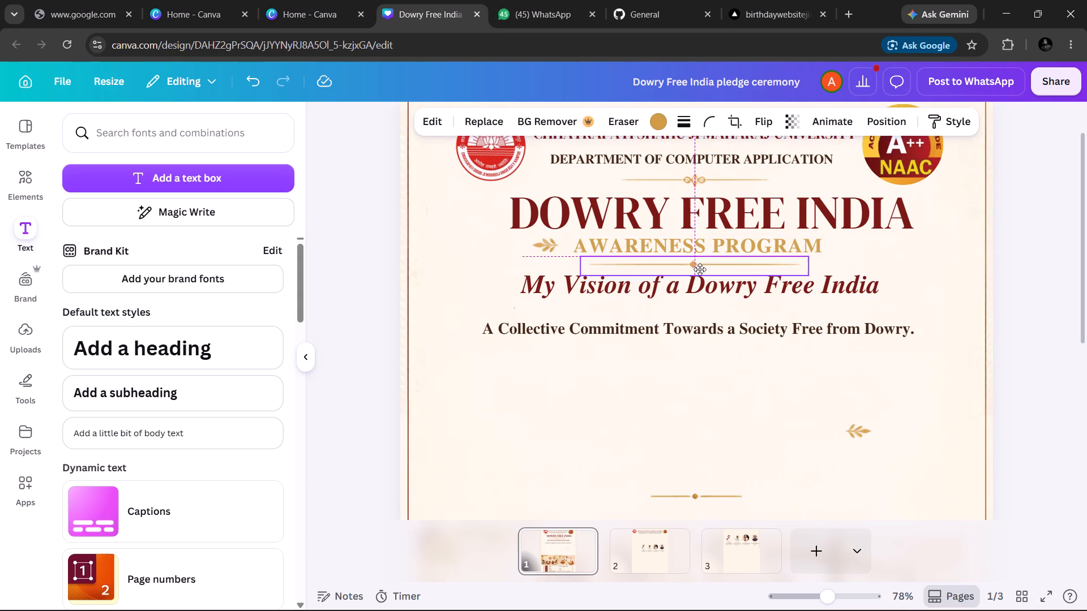
left_click_drag(700, 269, 704, 269)
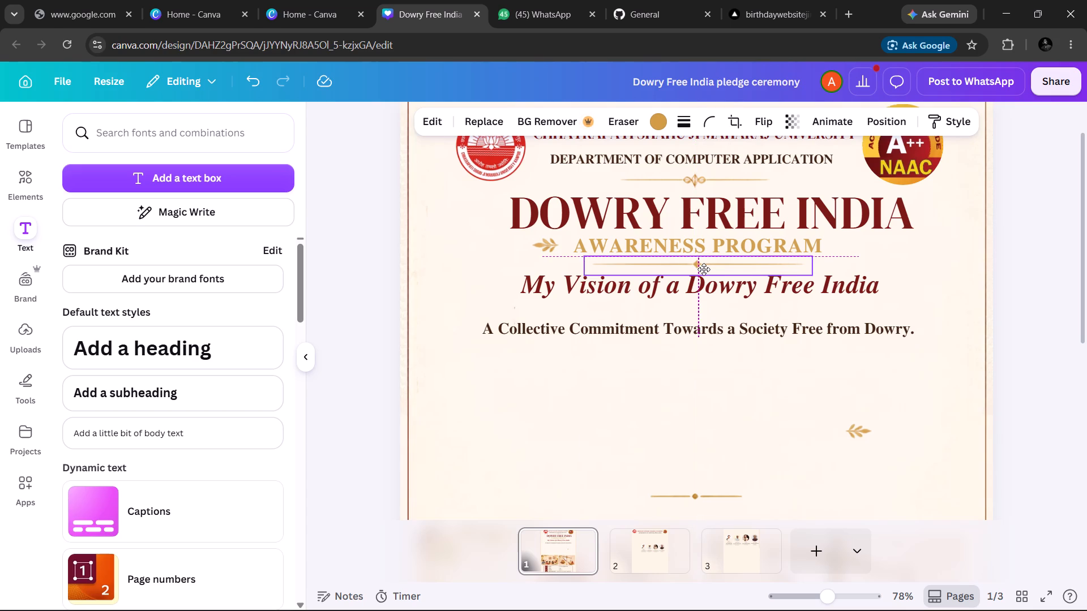
left_click_drag(704, 269, 705, 268)
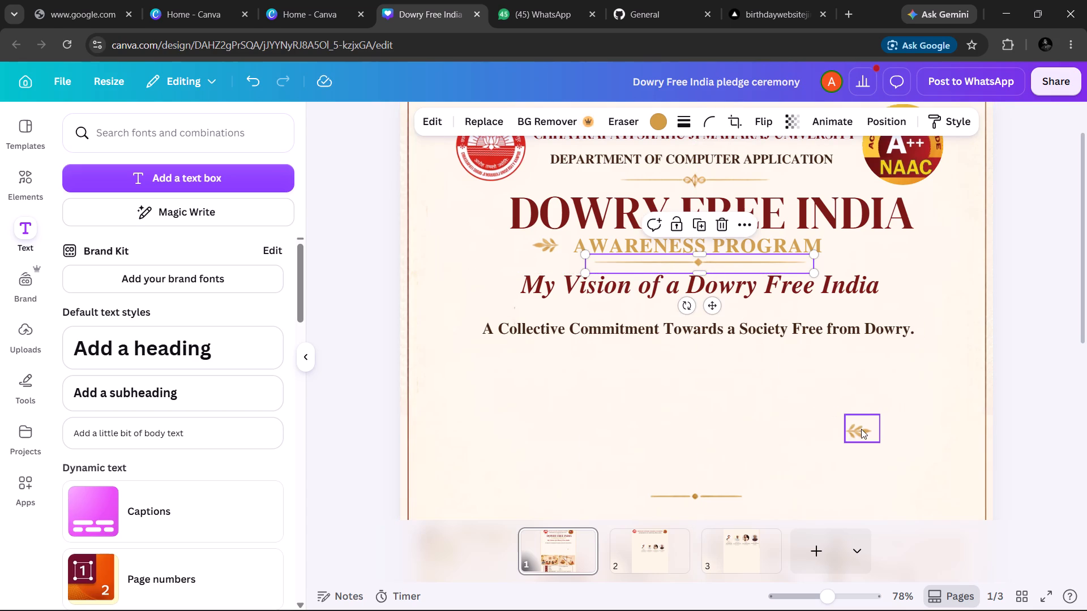
Move the remaining leaf ornament up to the end of the AWARENESS PROGRAM line, level with its matching leaf.
left_click_drag(861, 429, 870, 271)
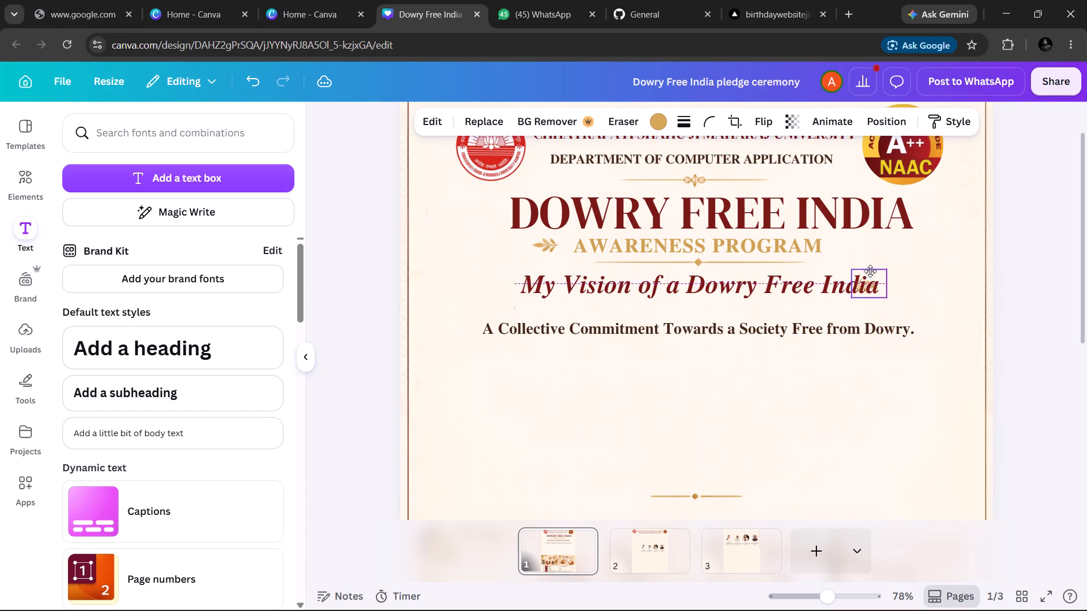
left_click_drag(870, 271, 855, 243)
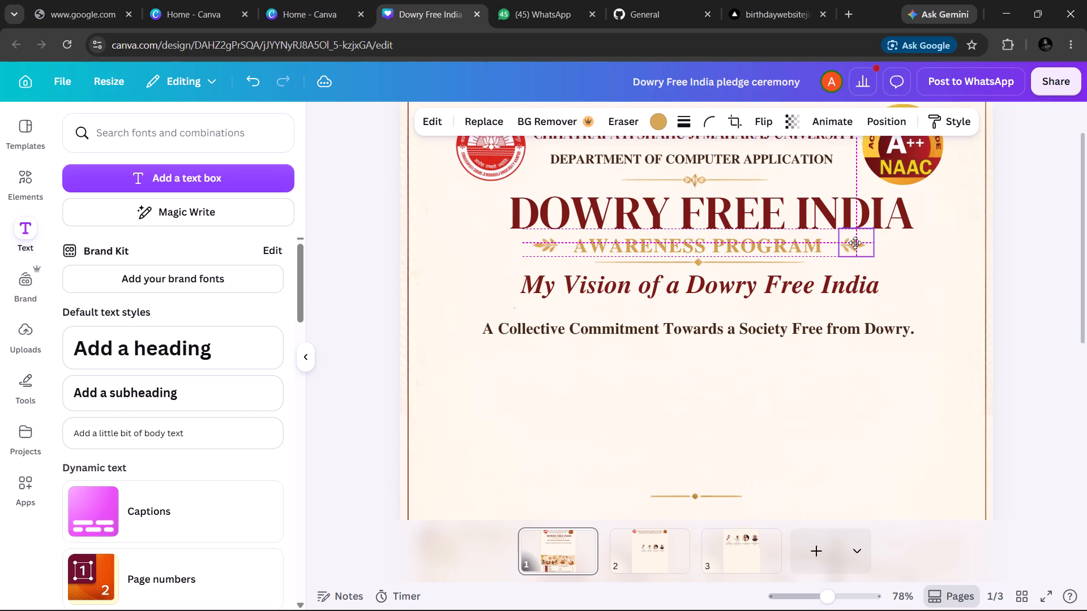
left_click_drag(855, 243, 854, 243)
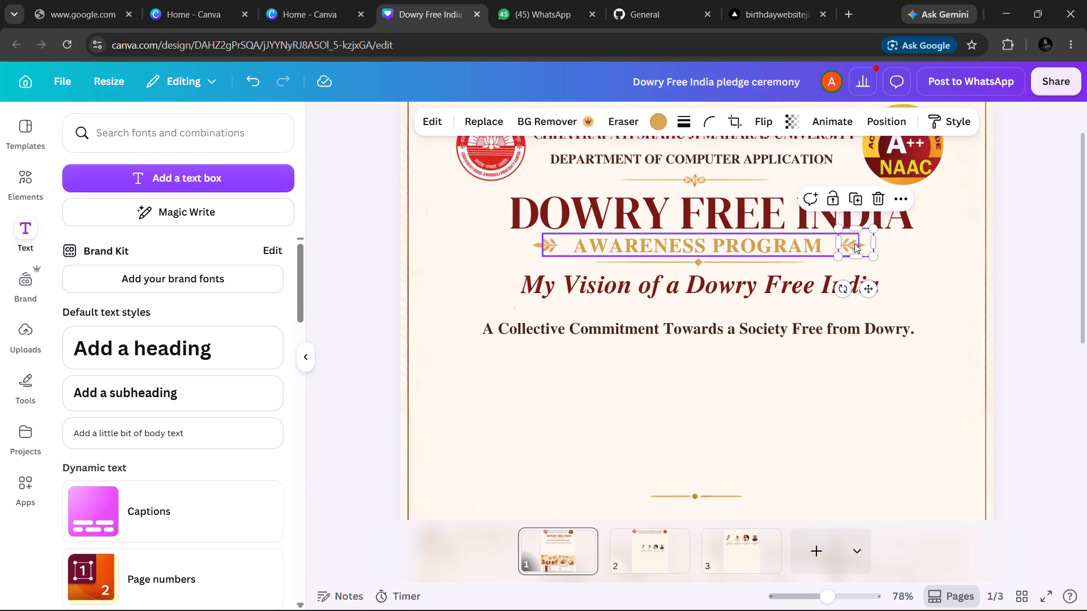
Unlock the short gold divider left in the blank area below the title lines on page 1.
left_click_drag(707, 497, 703, 453)
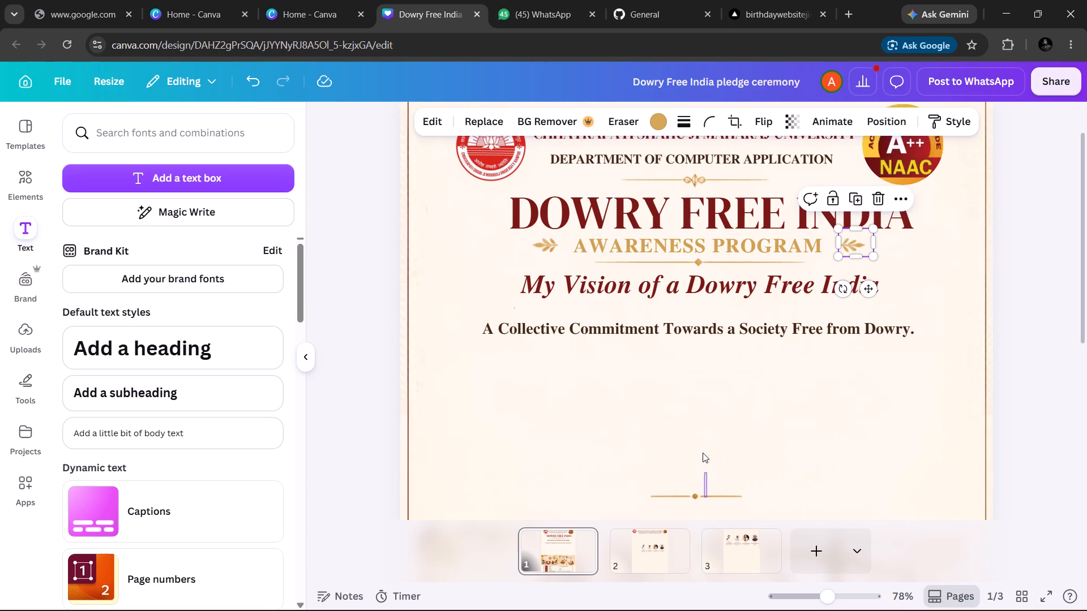
left_click_drag(703, 453, 709, 458)
left_click_drag(682, 506, 700, 489)
left_click(700, 489)
left_click_drag(700, 489, 687, 429)
left_click_drag(687, 499, 651, 450)
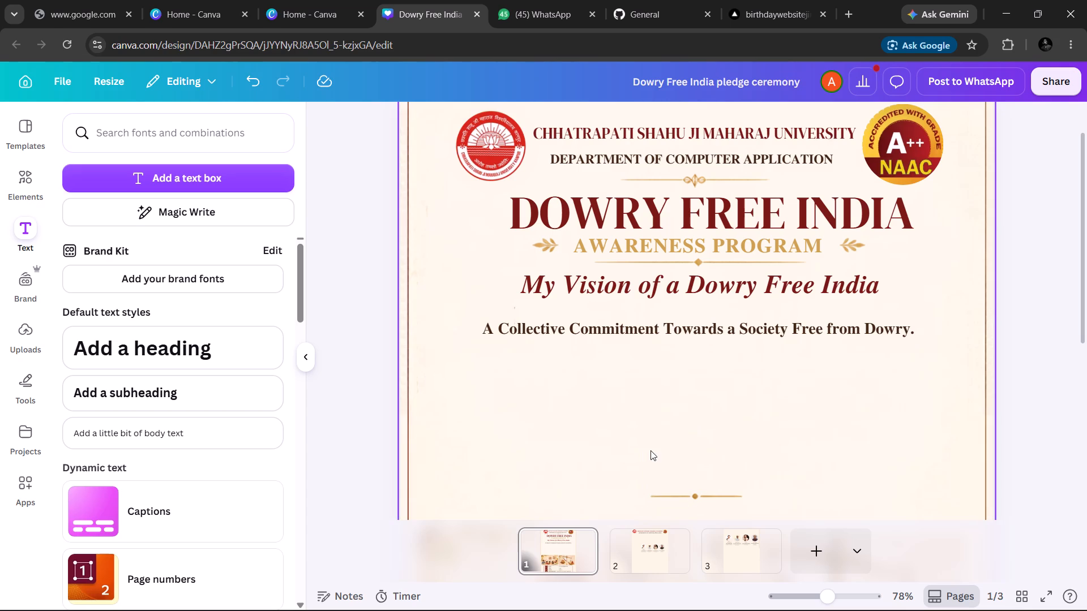
left_click(707, 489)
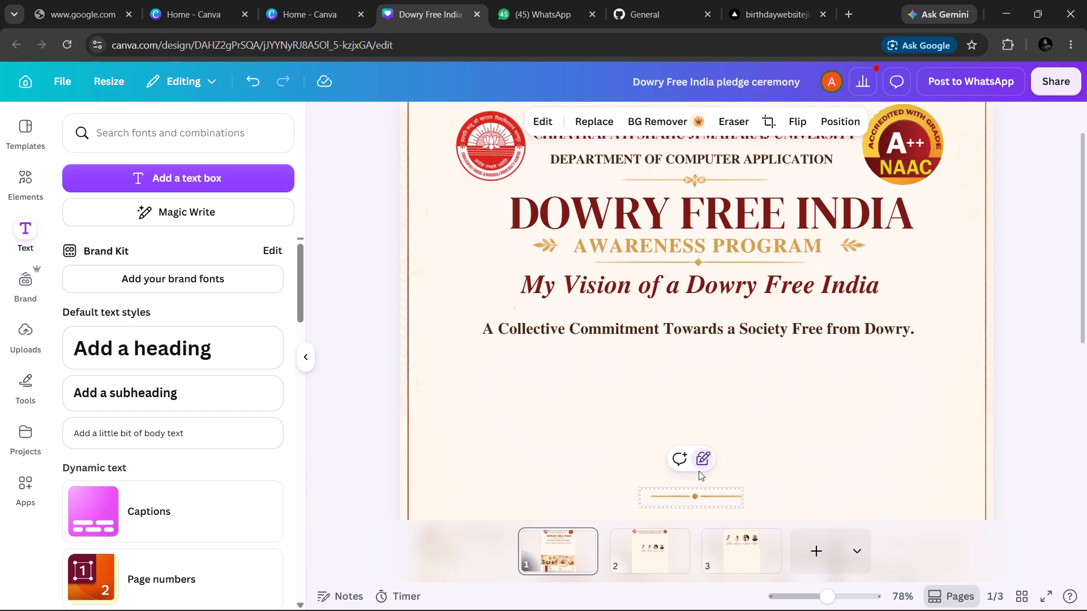
left_click(699, 471)
left_click(699, 459)
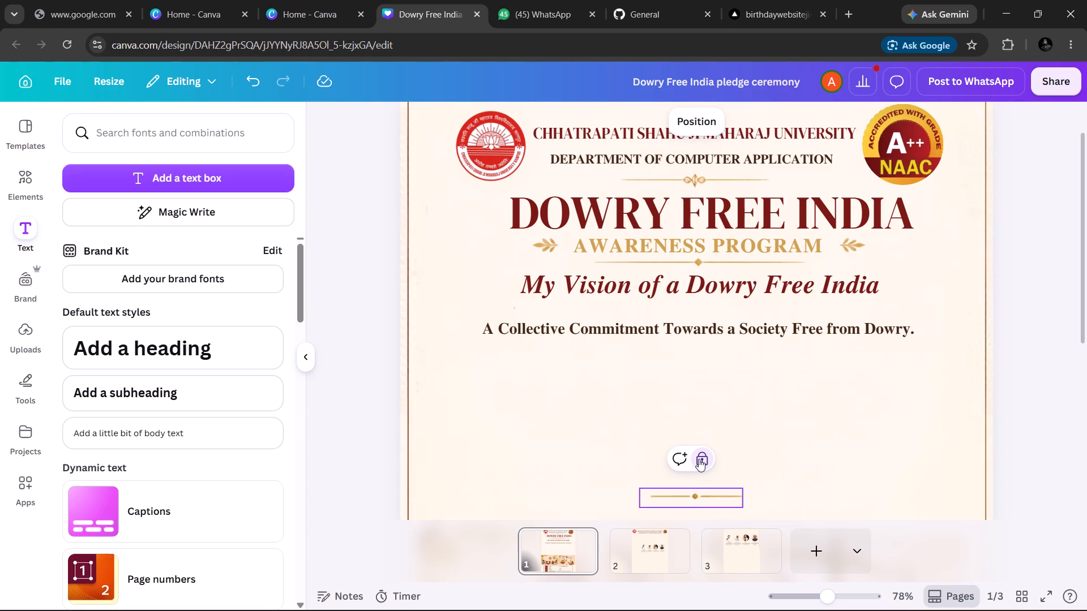
left_click(699, 459)
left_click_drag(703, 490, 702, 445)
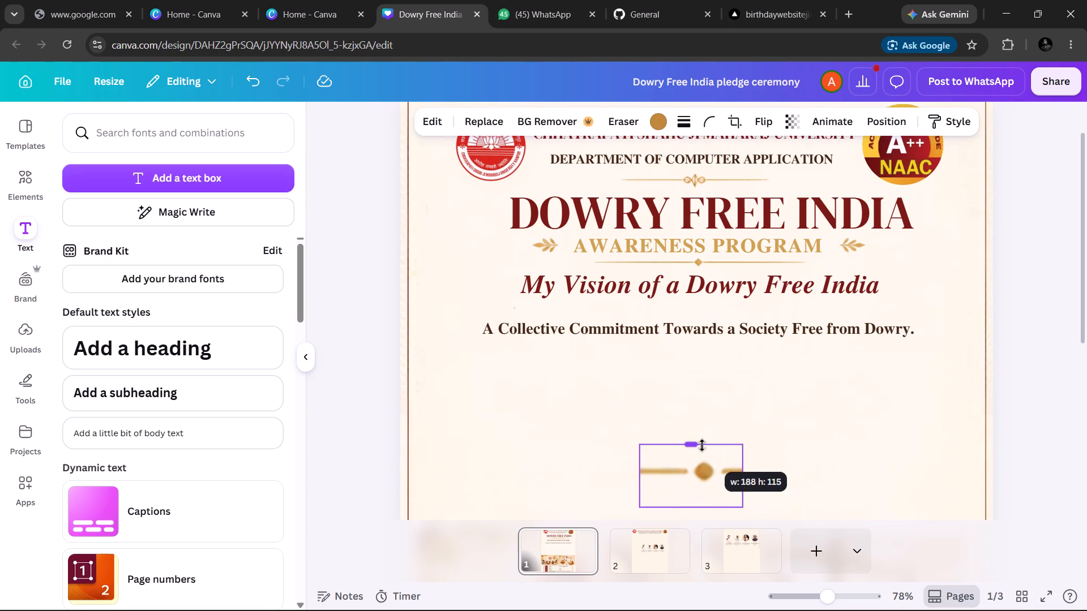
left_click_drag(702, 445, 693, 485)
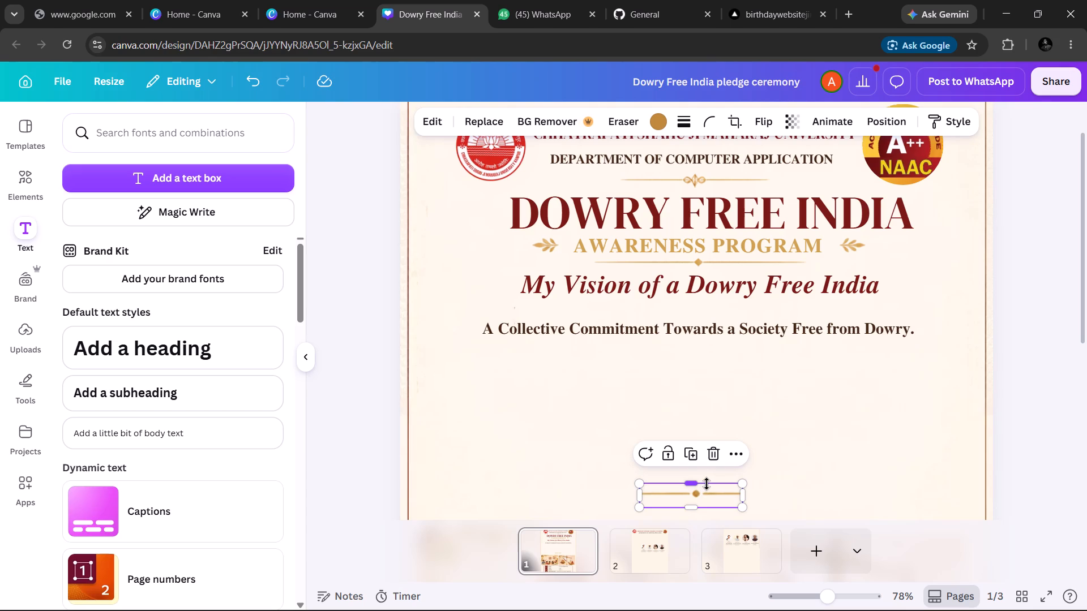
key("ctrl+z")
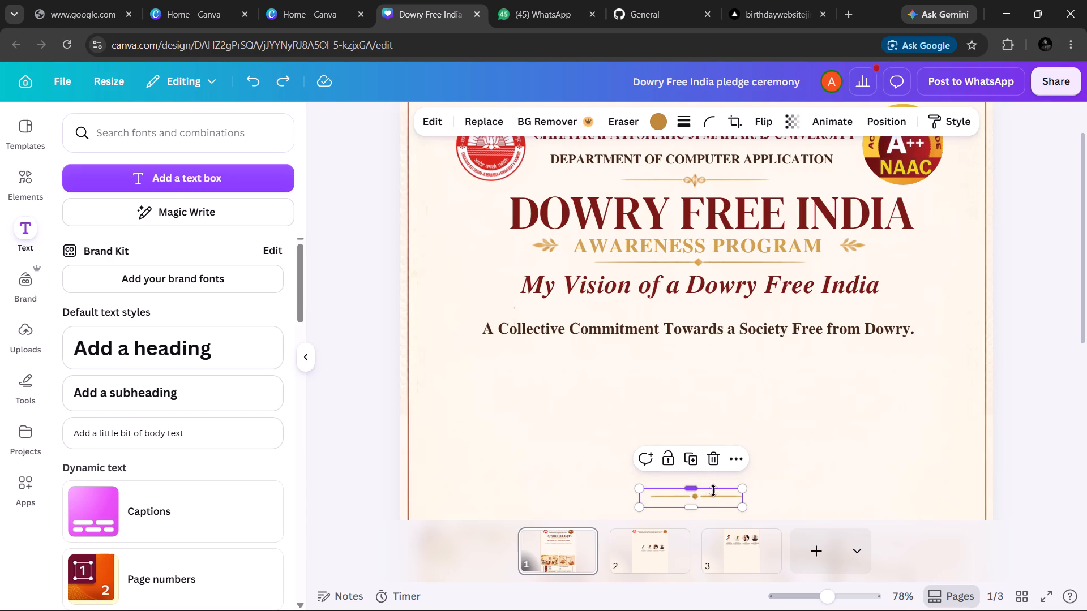
Move the short gold divider up between My Vision of a Dowry Free India and the A Collective Commitment line.
left_click(590, 483)
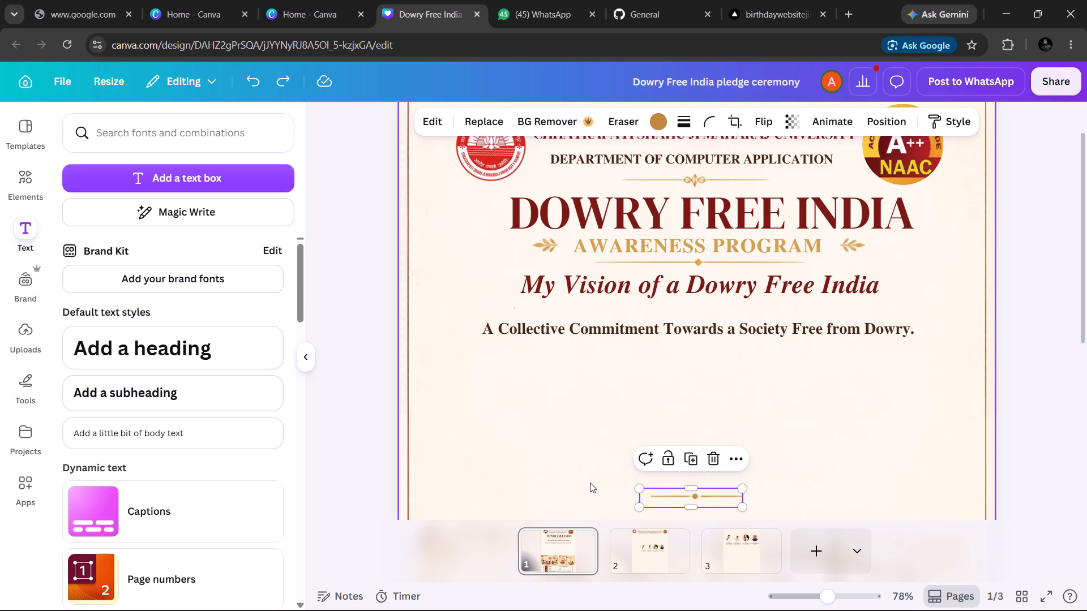
left_click(696, 487)
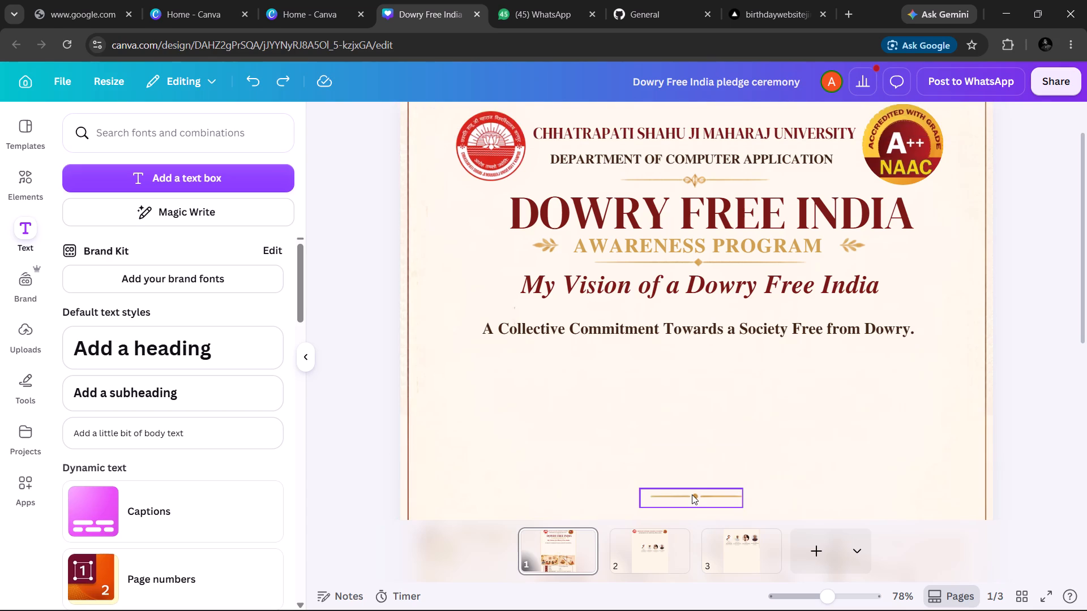
left_click(692, 494)
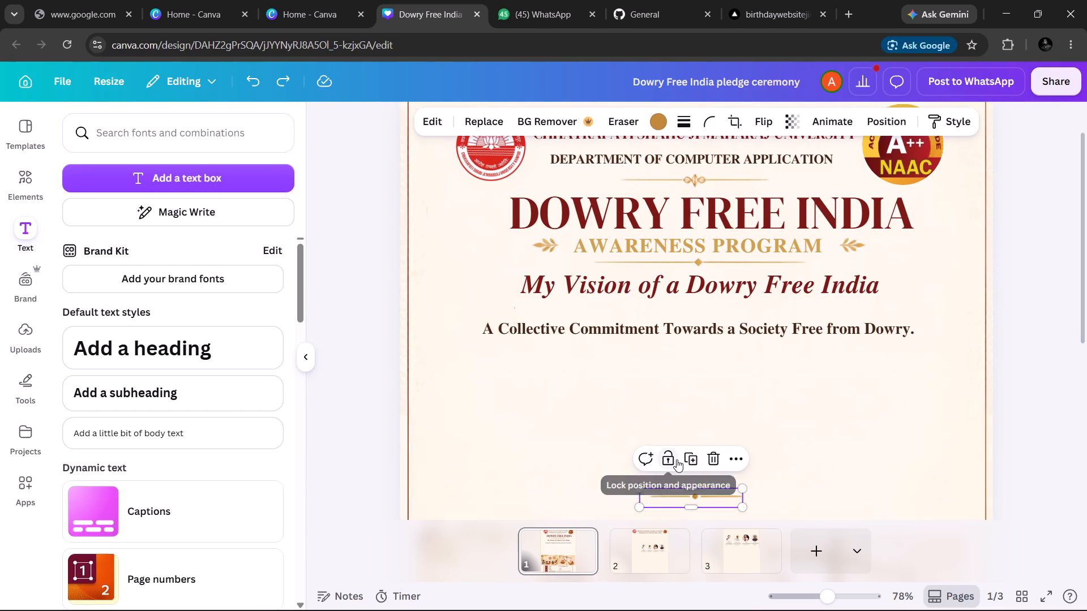
left_click(563, 503)
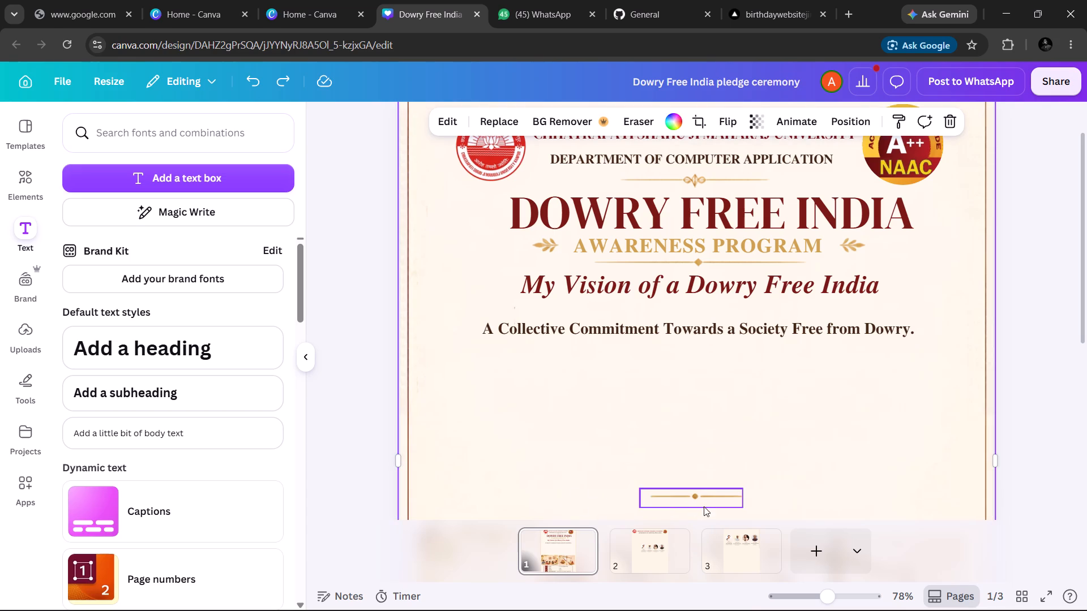
left_click_drag(703, 492, 712, 321)
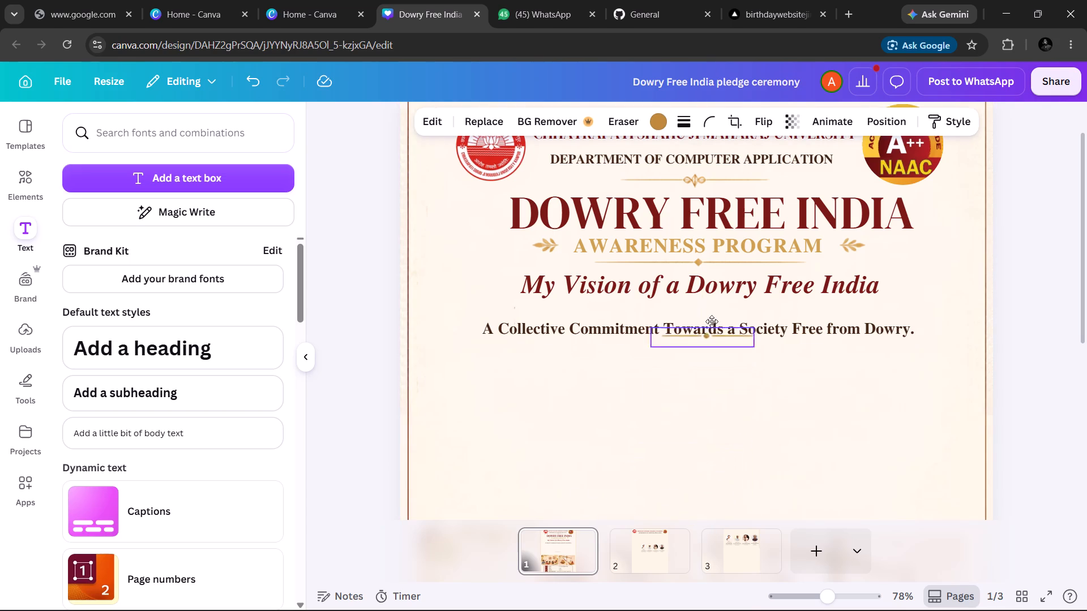
left_click_drag(712, 321, 708, 307)
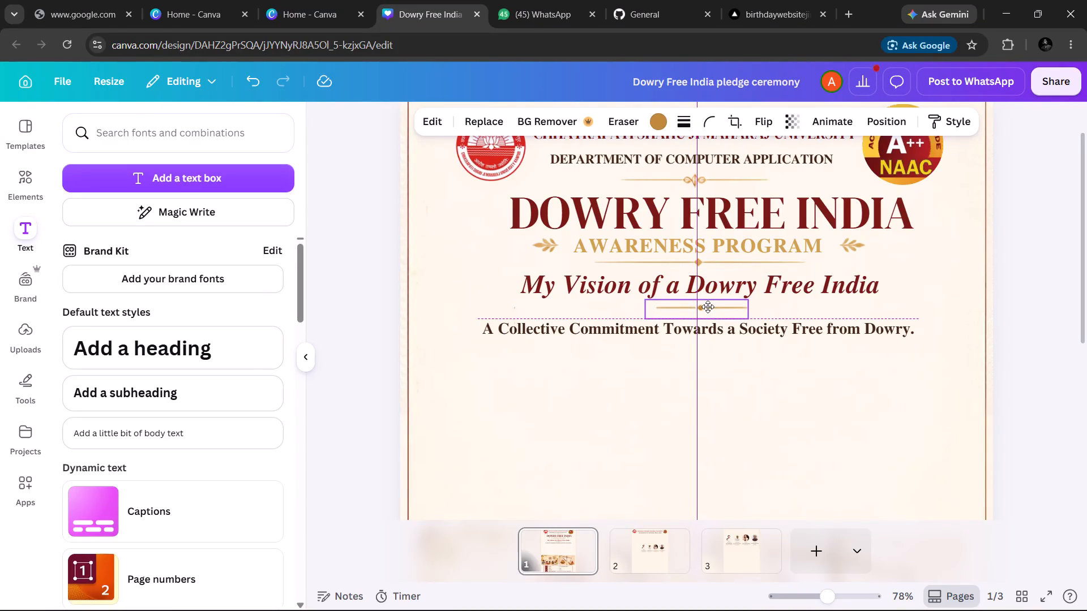
left_click_drag(708, 307, 696, 308)
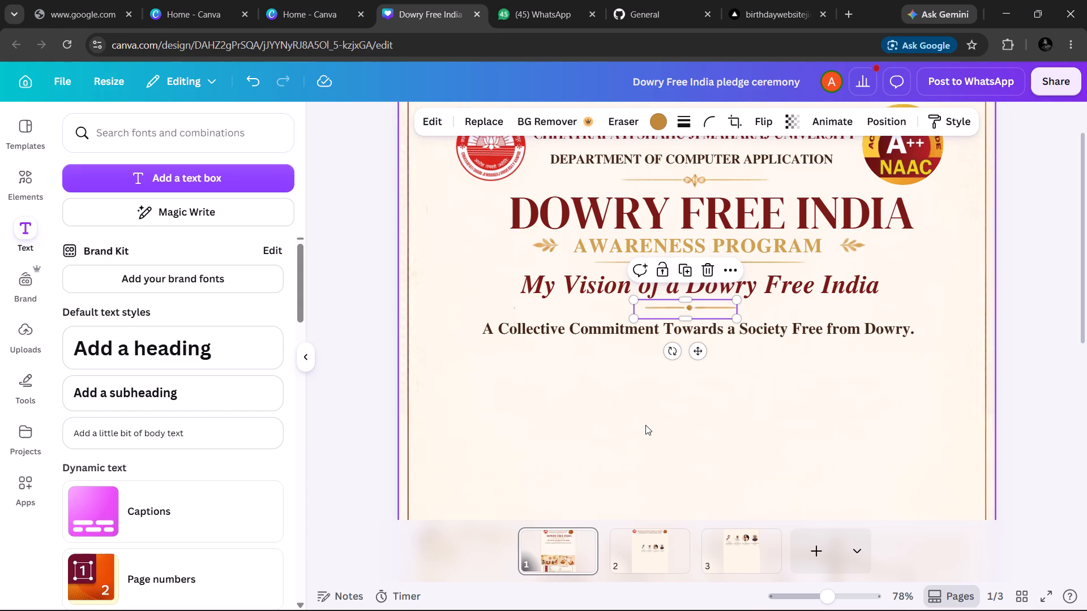
Cut page 3 with the large portraits and paste it from page 1.
left_click(729, 550)
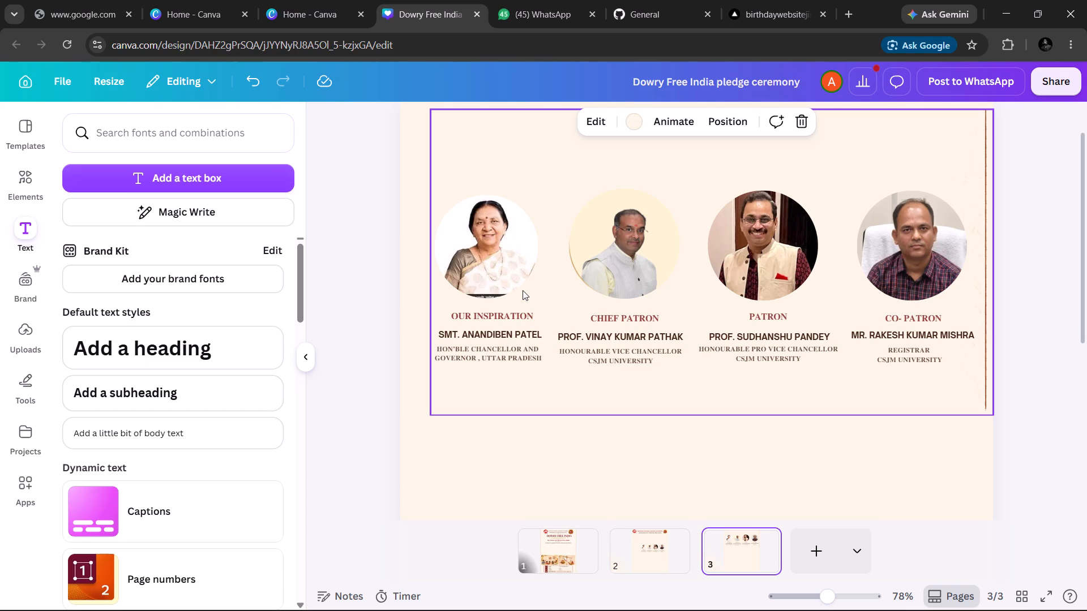
key("ctrl+x")
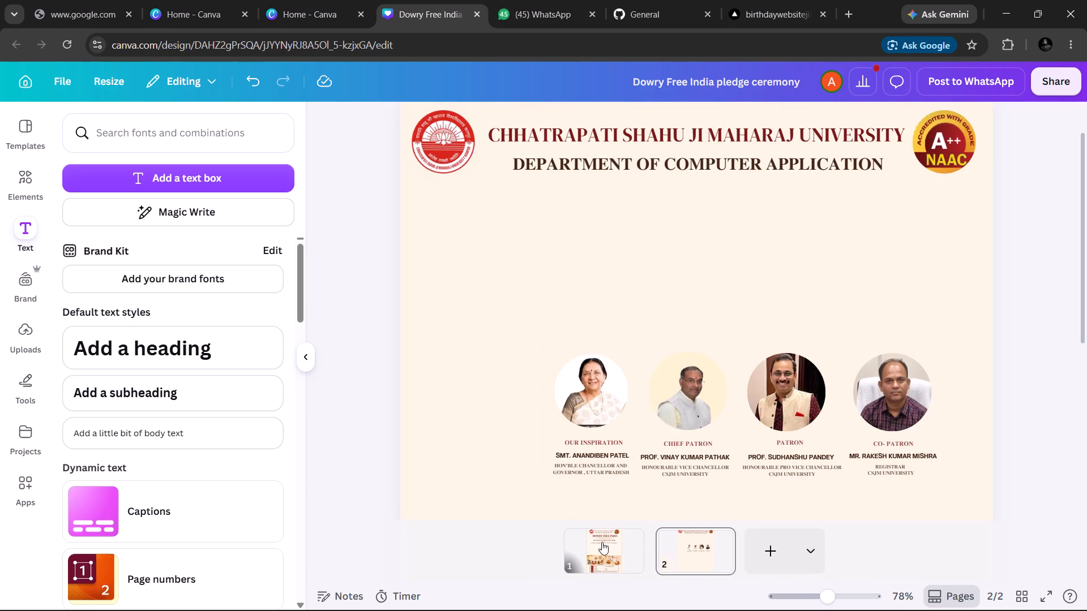
left_click(604, 549)
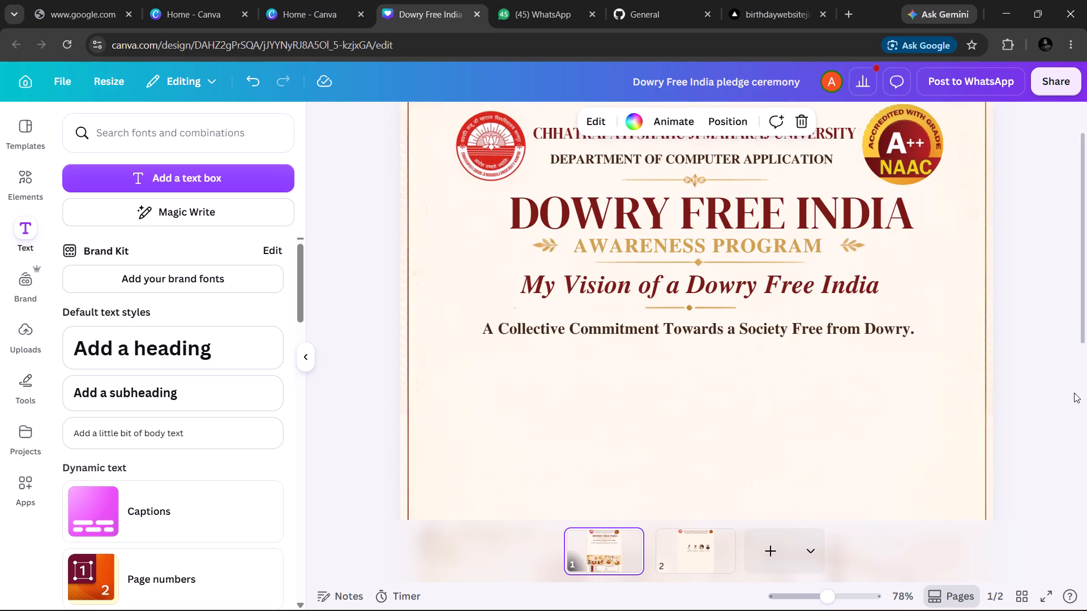
left_click_drag(1085, 309, 1086, 364)
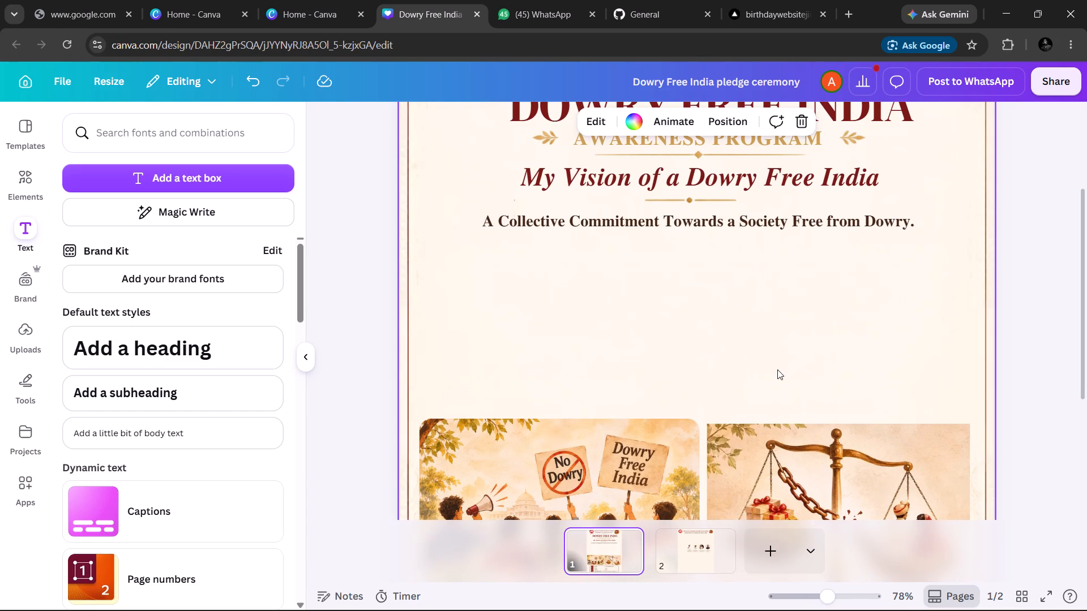
key("ctrl+v")
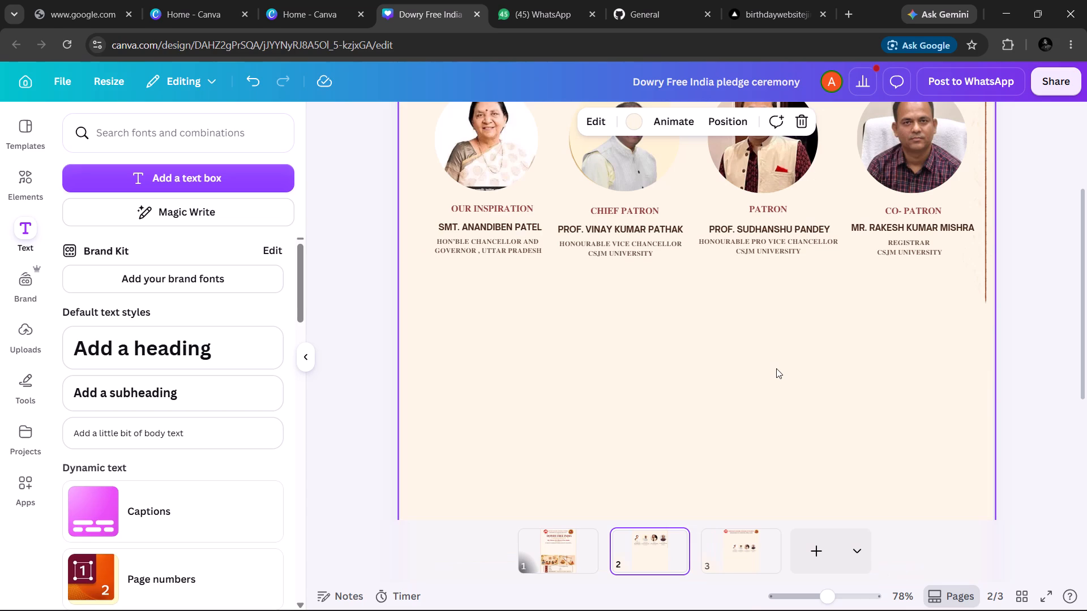
Paste the cut portraits again from the blank area beneath page 1's title lines.
left_click(561, 539)
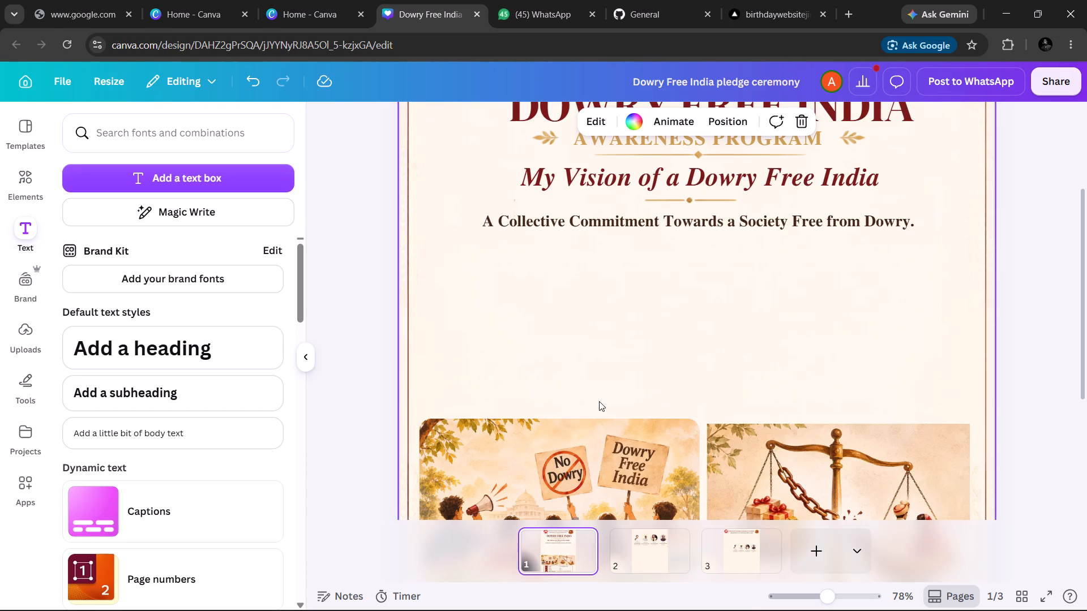
left_click(600, 342)
key("ctrl+v")
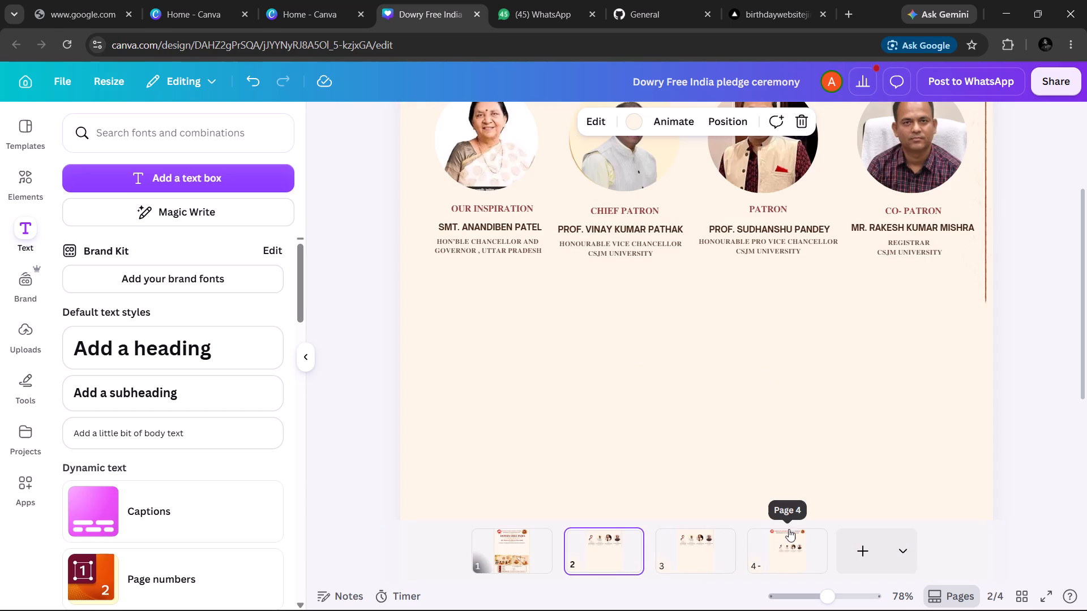
Cut the large portrait group from page 3 and paste it onto page 1.
left_click(779, 539)
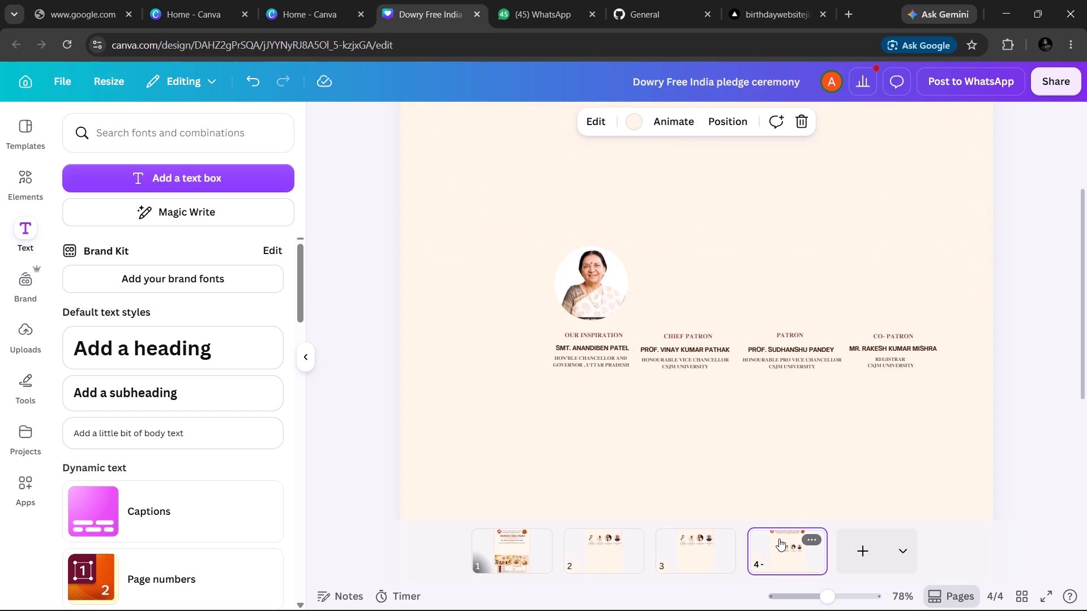
left_click(691, 564)
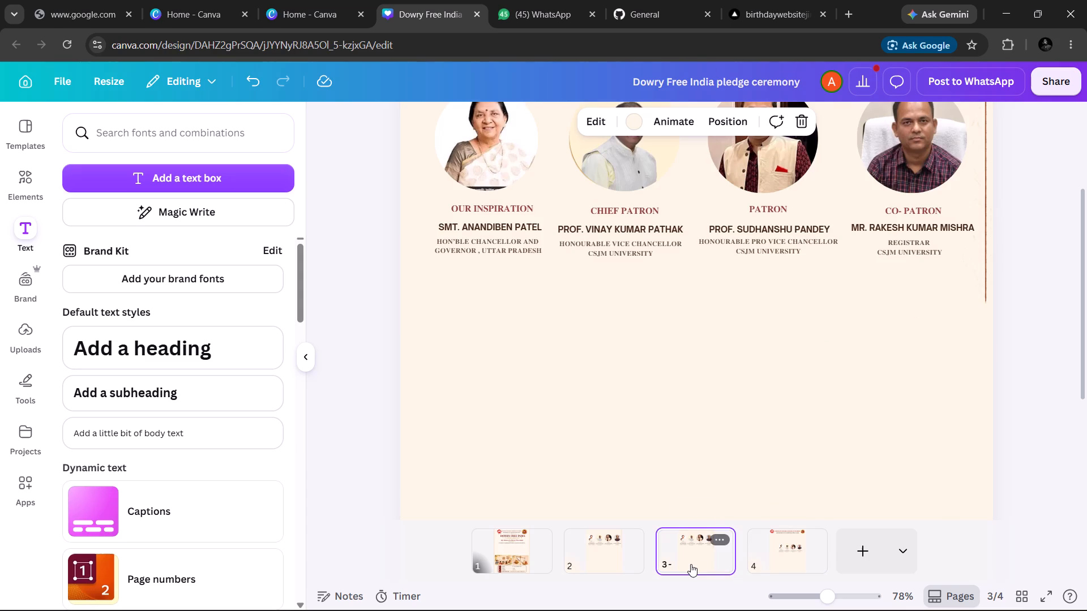
left_click_drag(1086, 360, 1073, 356)
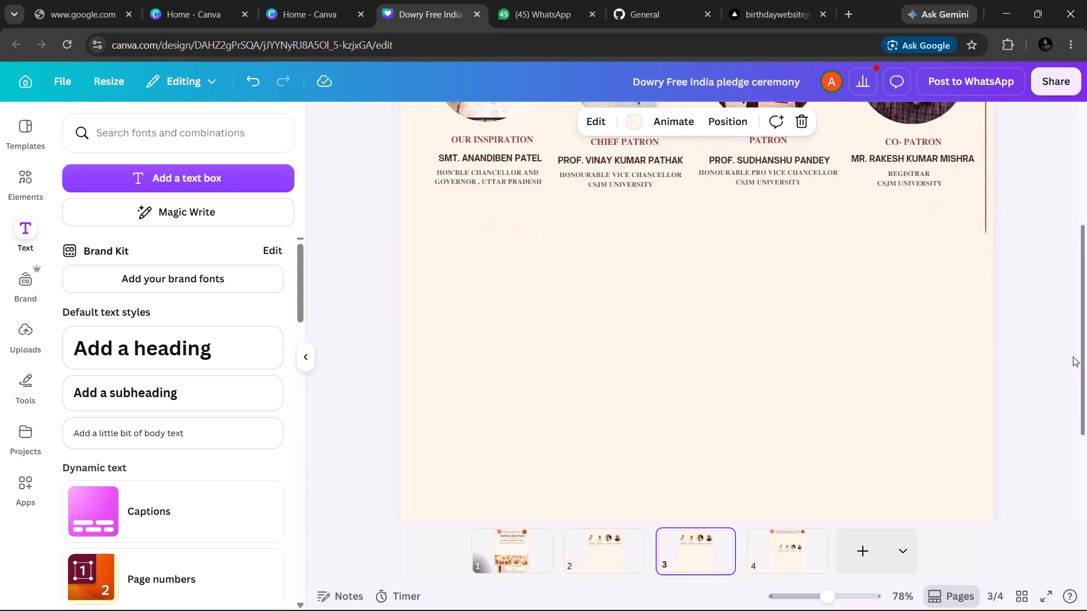
left_click_drag(1073, 356, 1086, 159)
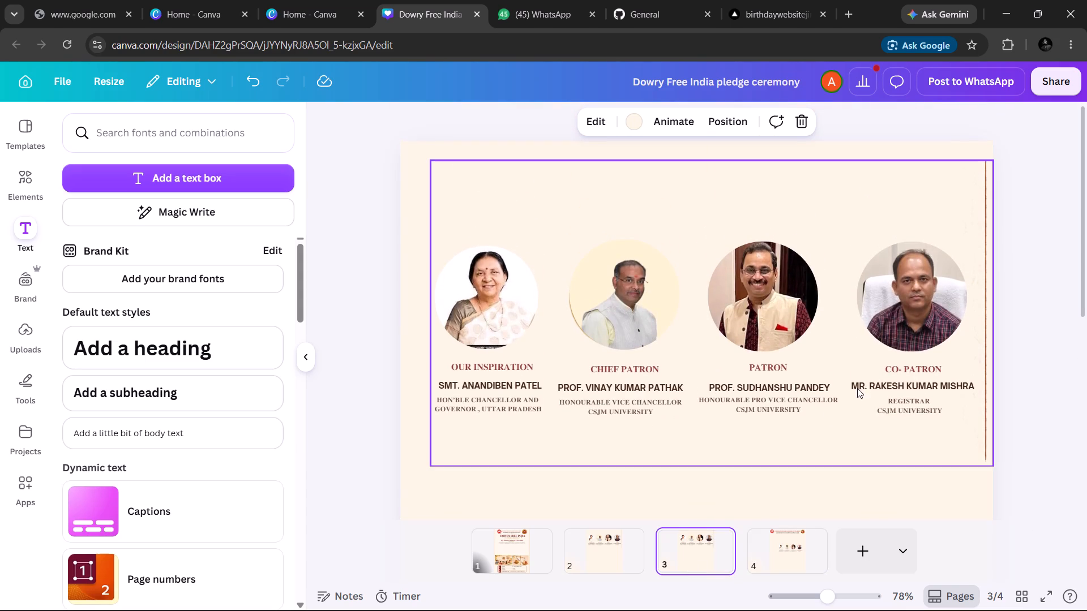
left_click(655, 322)
key("ctrl+x")
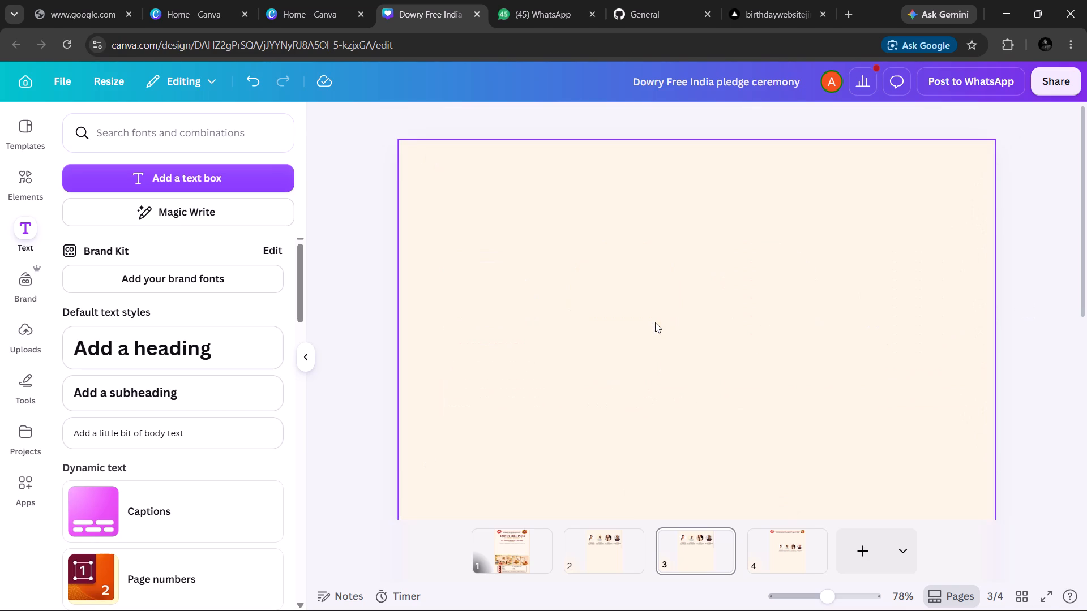
left_click(492, 559)
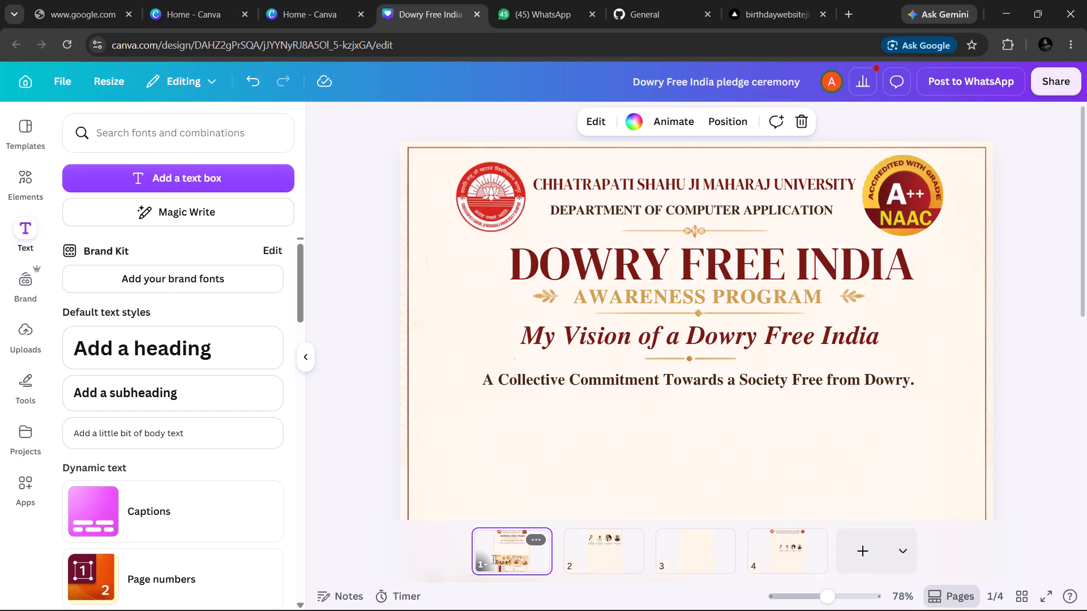
left_click(721, 434)
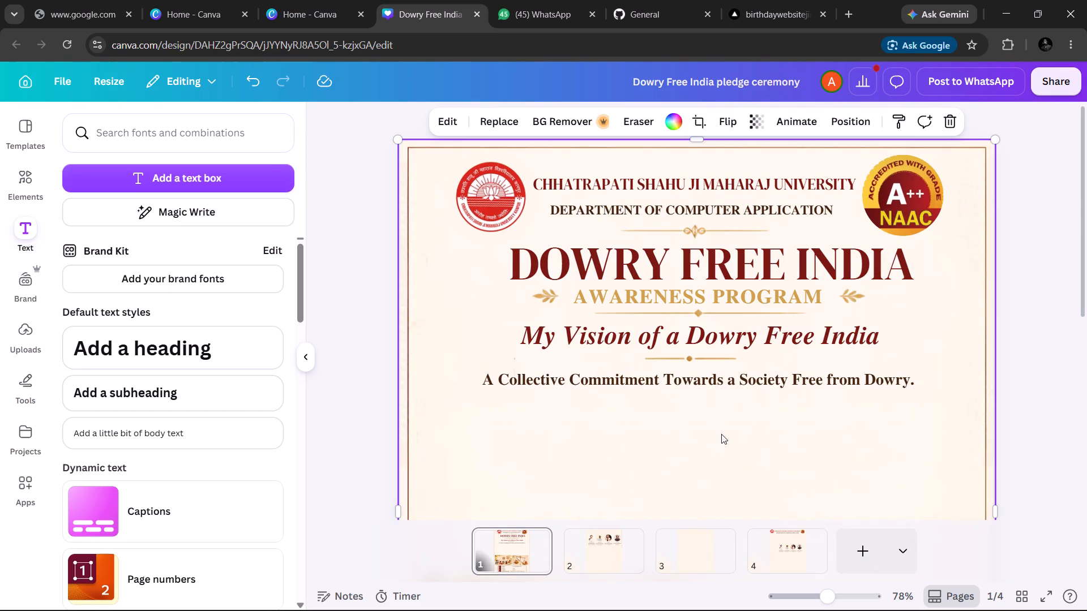
key("ctrl+v")
Move the pasted portrait group down so the portraits sit just below the A Collective Commitment line.
left_click_drag(722, 294, 717, 385)
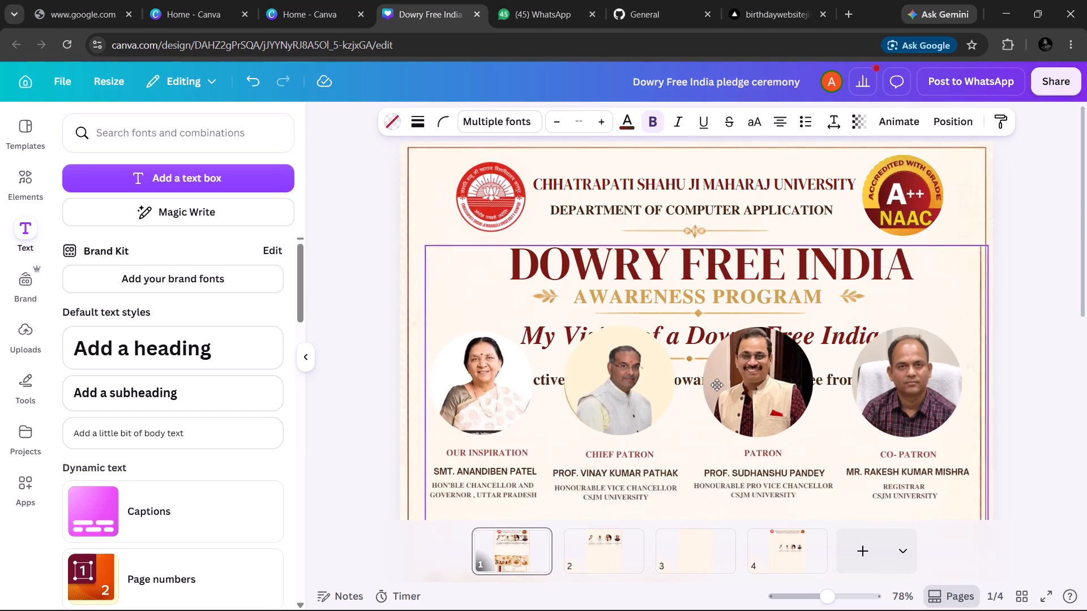
left_click_drag(717, 385, 717, 440)
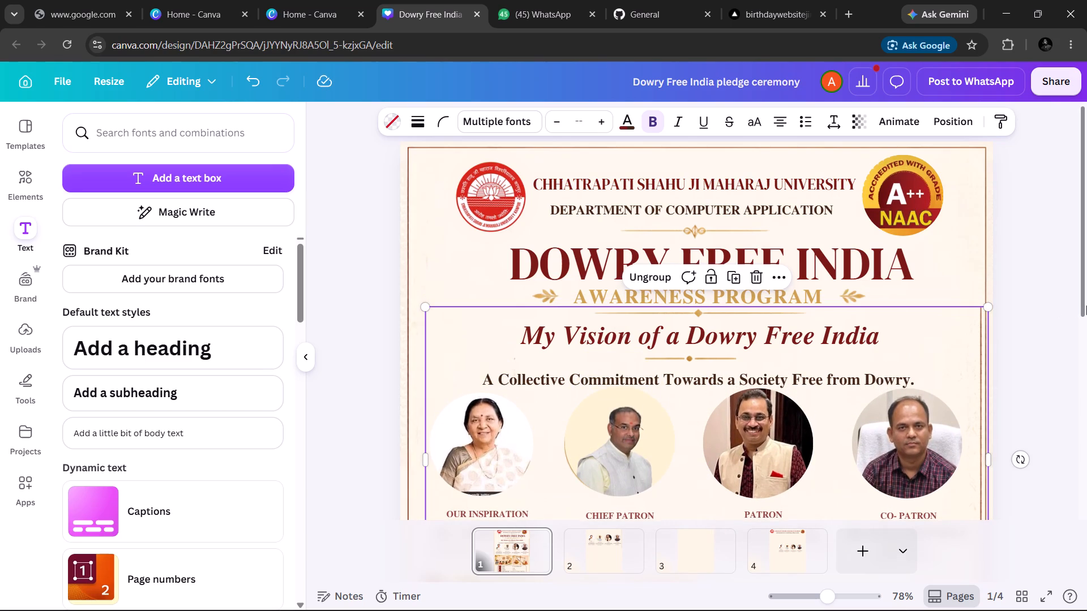
left_click_drag(1086, 305, 1081, 368)
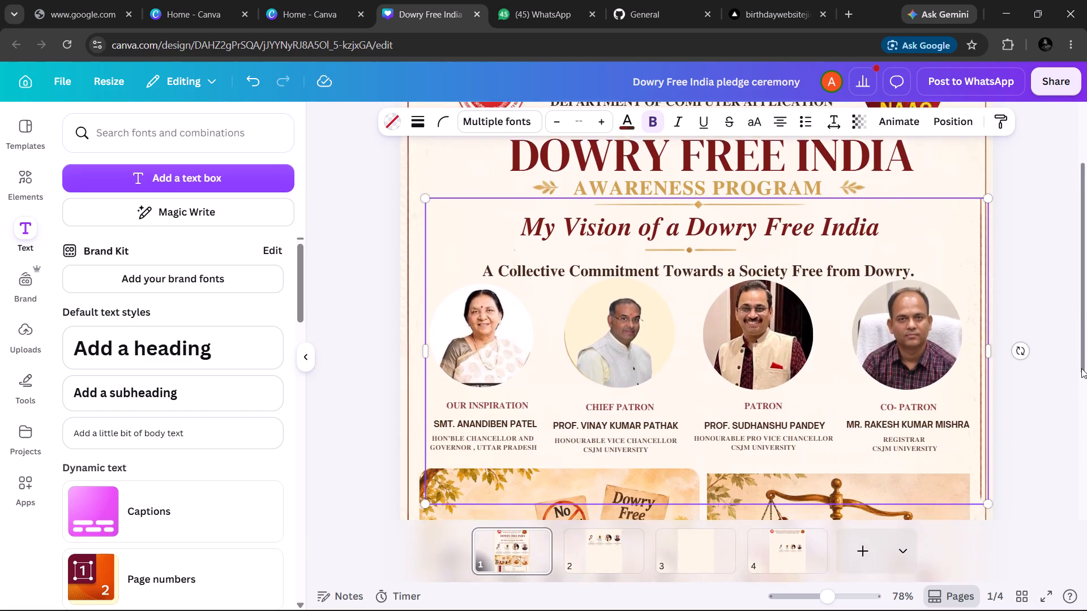
left_click_drag(1081, 368, 1080, 380)
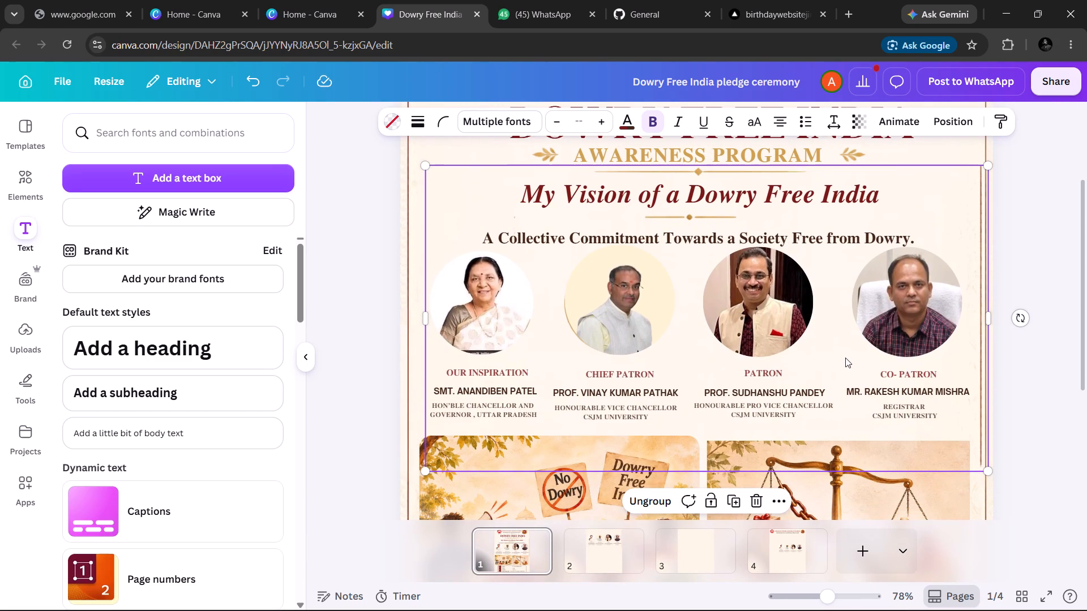
left_click_drag(845, 358, 845, 368)
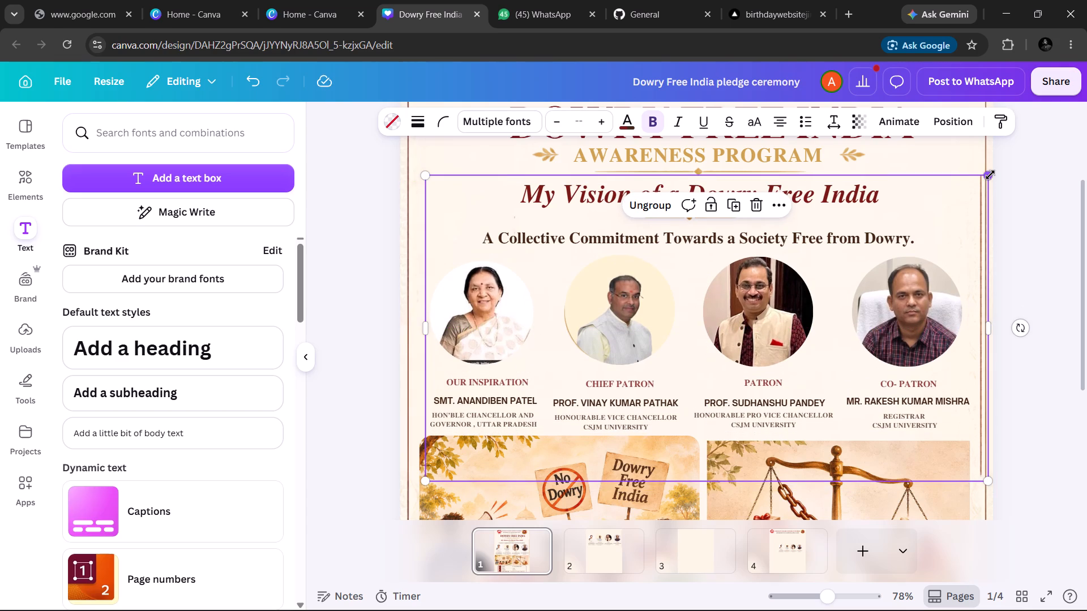
Scale the portrait group down proportionally to about 440 high and fit it between the A Collective Commitment line and the illustrations.
left_click_drag(990, 175, 955, 226)
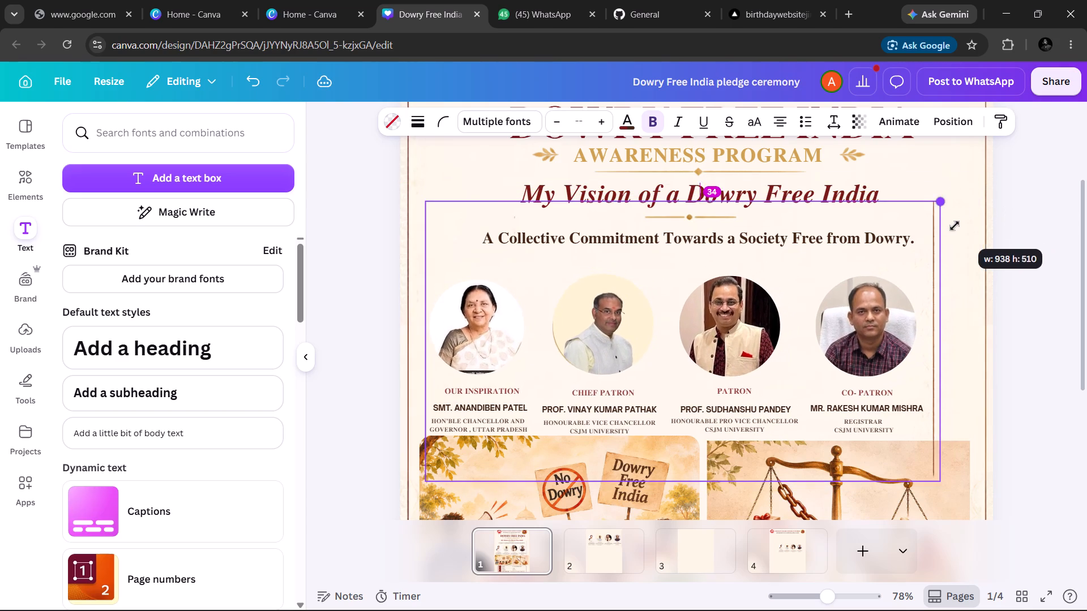
left_click_drag(955, 226, 931, 248)
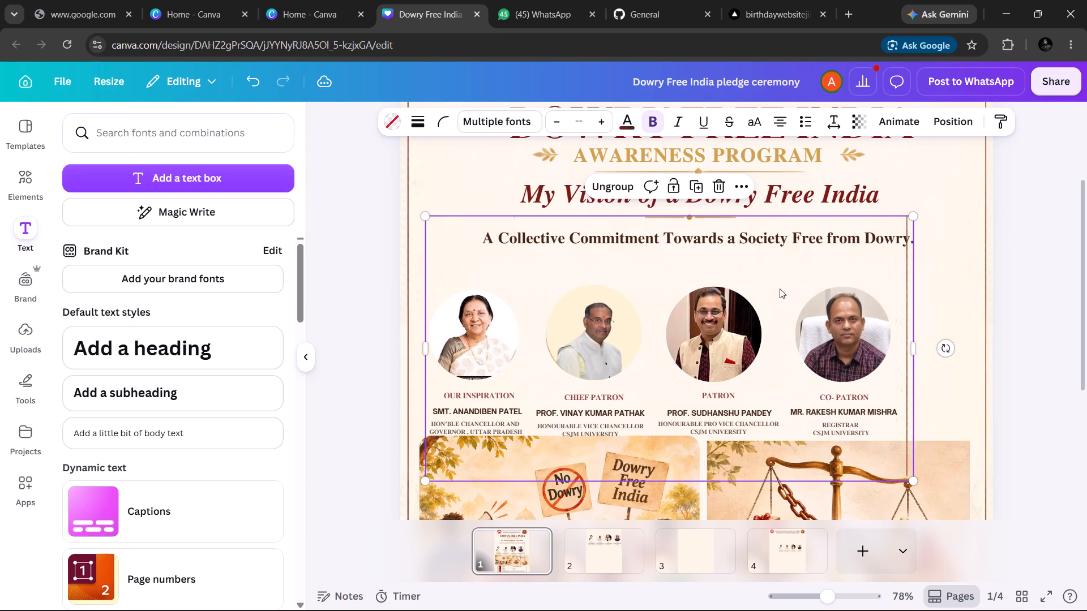
left_click_drag(658, 343, 684, 341)
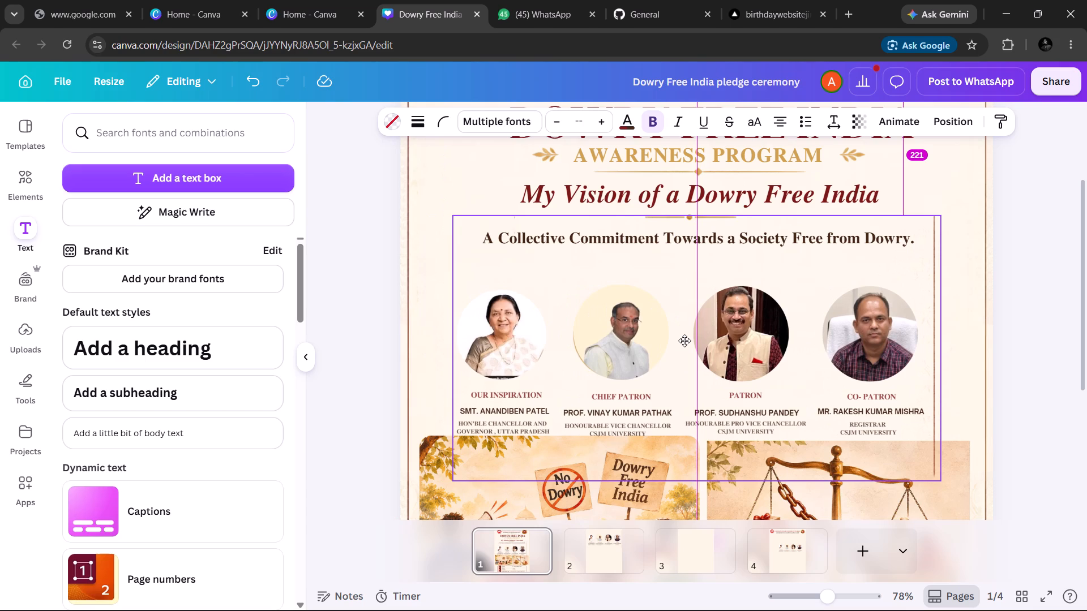
left_click_drag(684, 341, 684, 332)
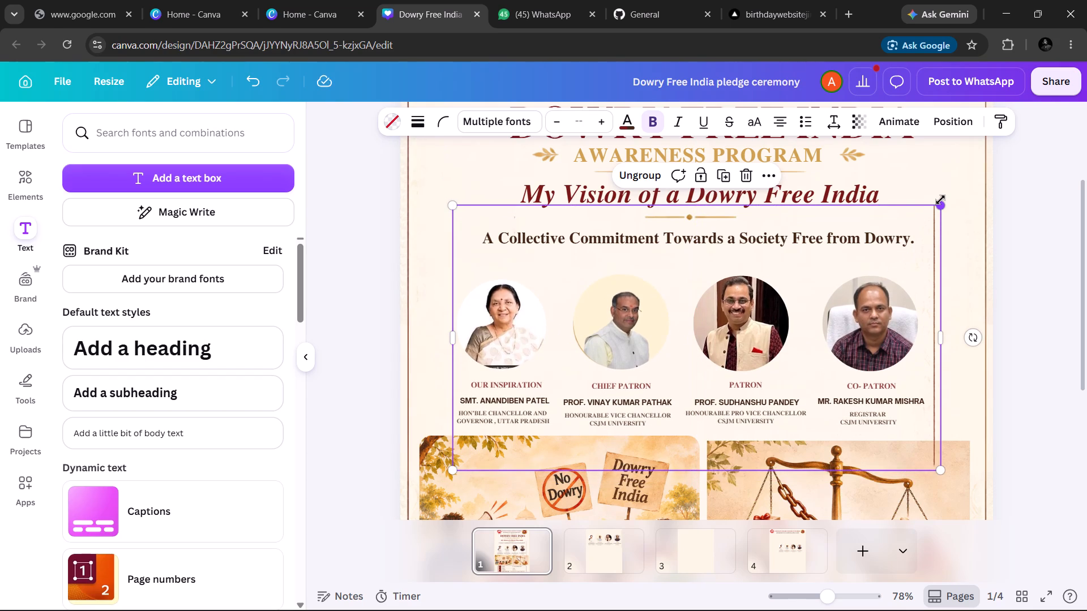
left_click_drag(939, 207, 925, 220)
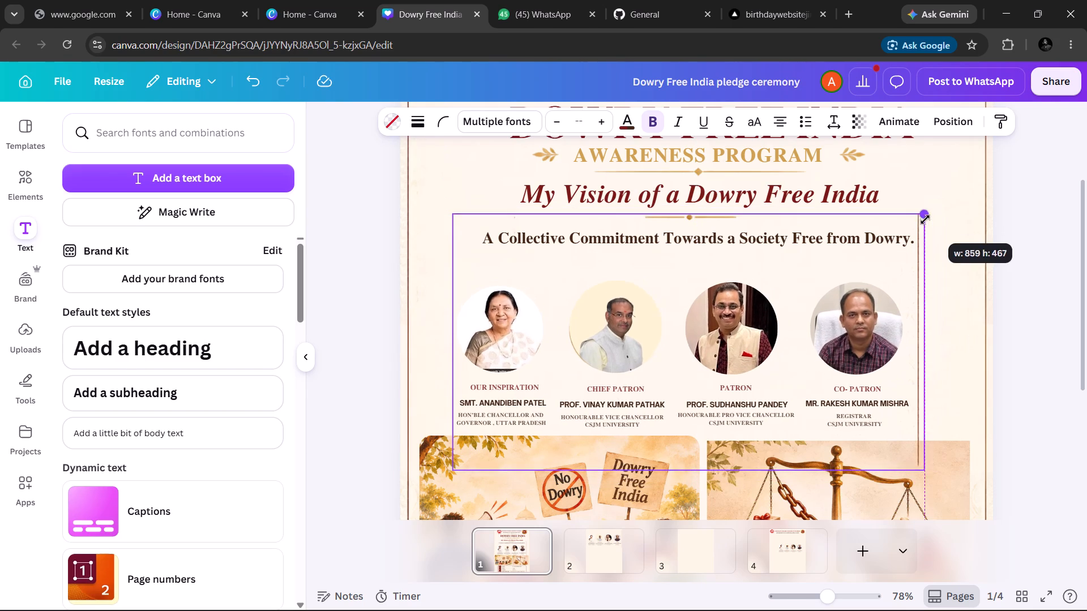
left_click_drag(925, 220, 909, 235)
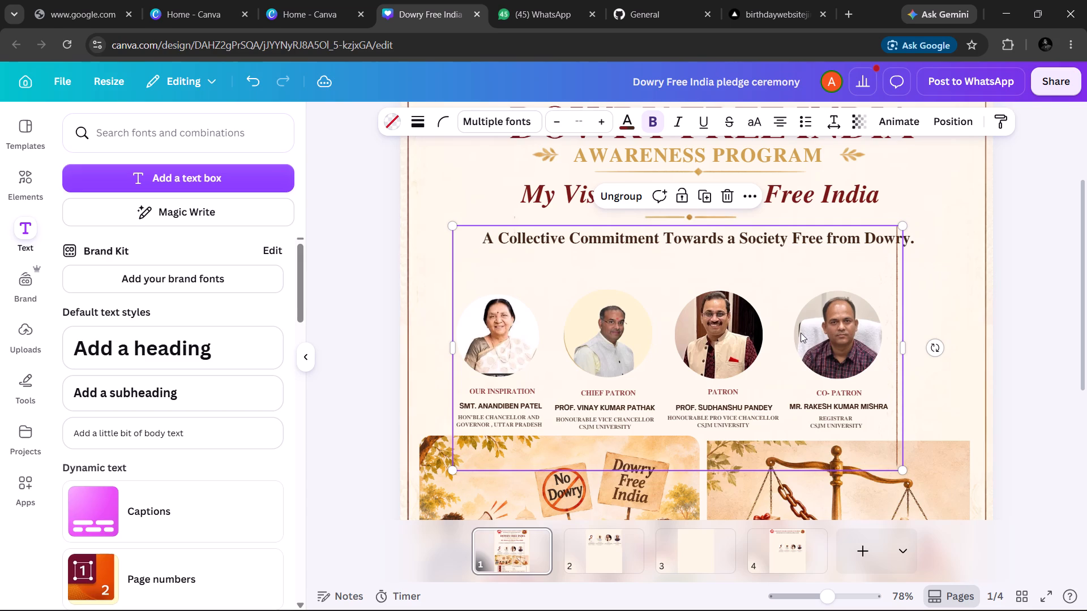
left_click_drag(771, 358, 806, 363)
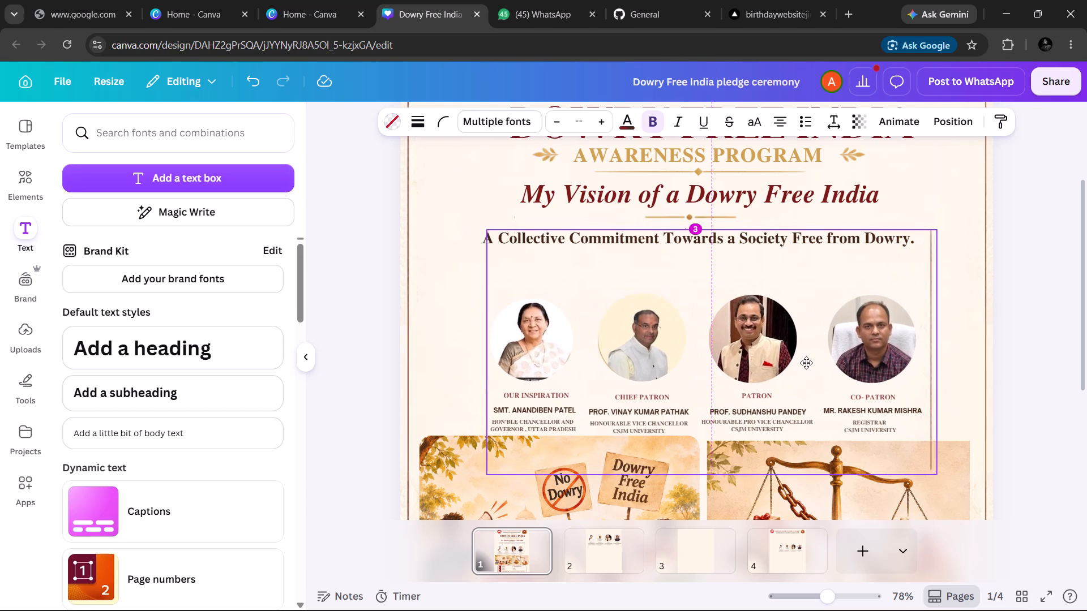
left_click_drag(806, 363, 799, 364)
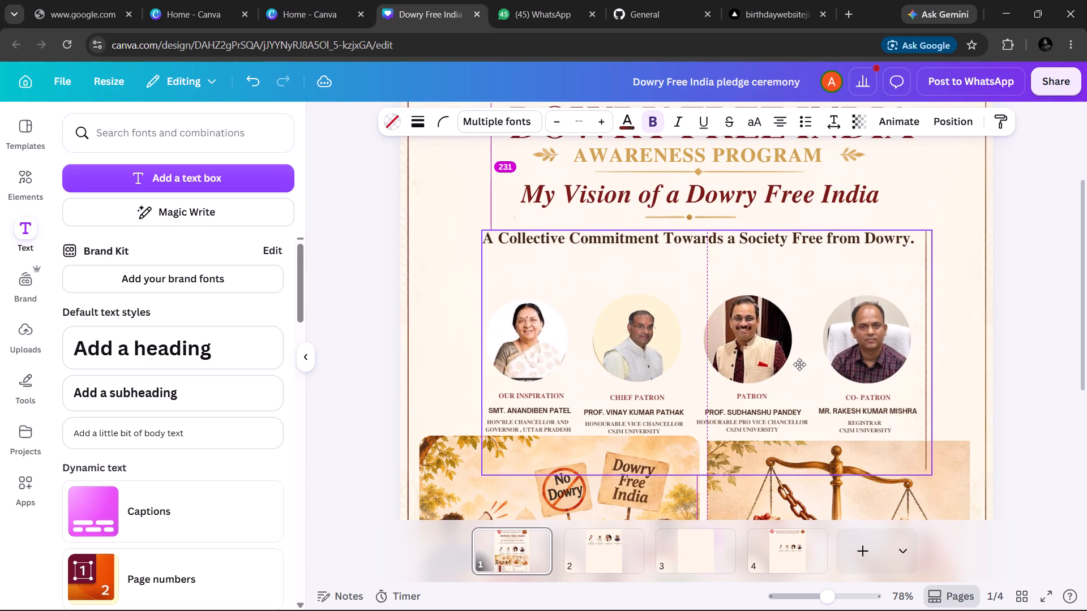
left_click_drag(799, 364, 799, 356)
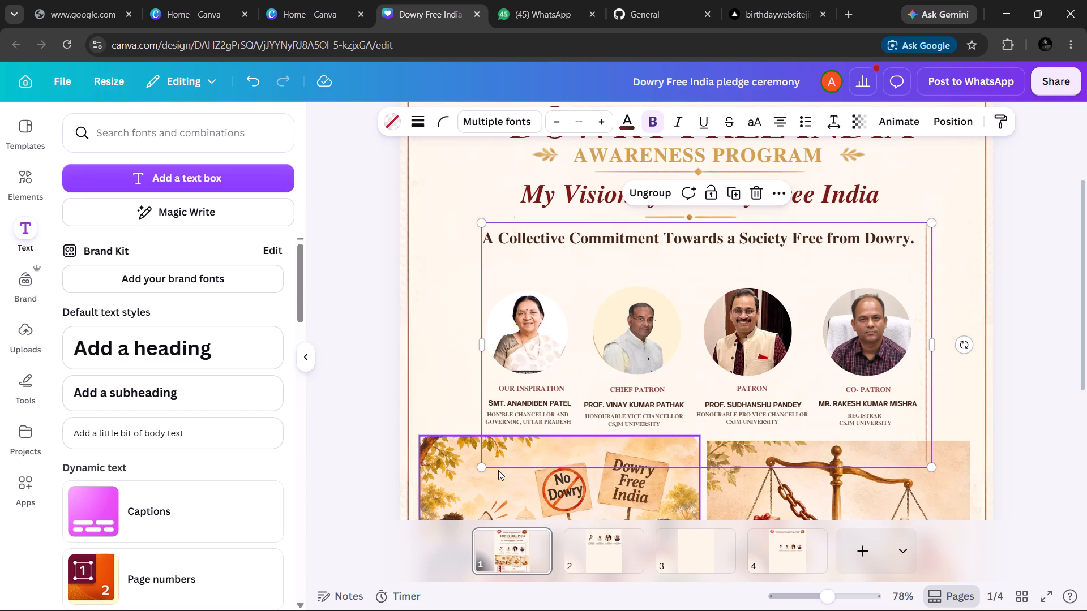
left_click_drag(482, 464, 481, 451)
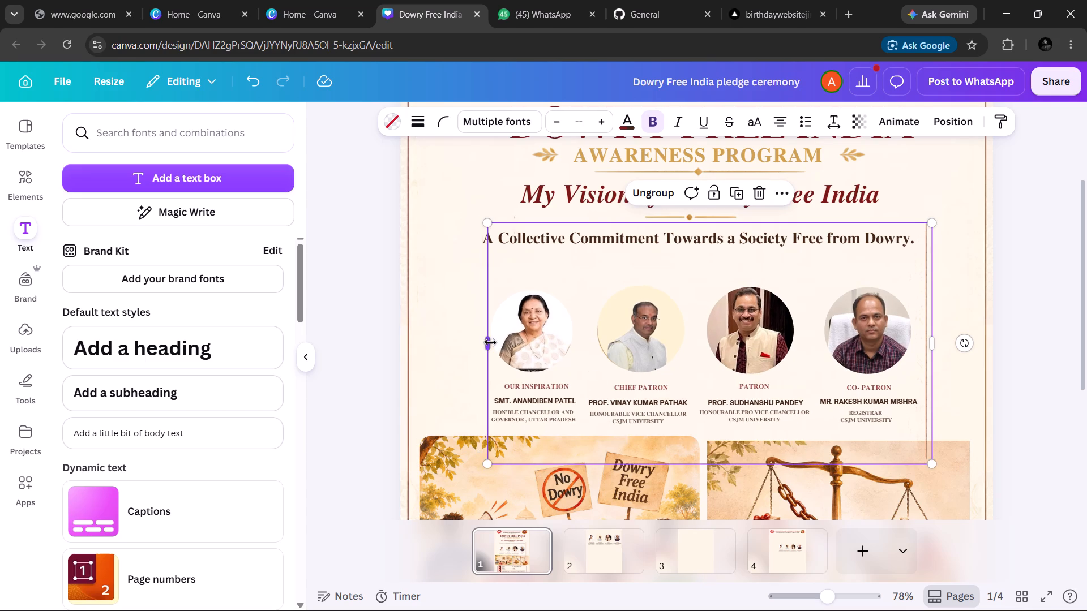
Stretch the portrait group wider on both sides, keeping its height, to spread the four portraits across the poster.
left_click(490, 342)
left_click_drag(490, 342, 463, 344)
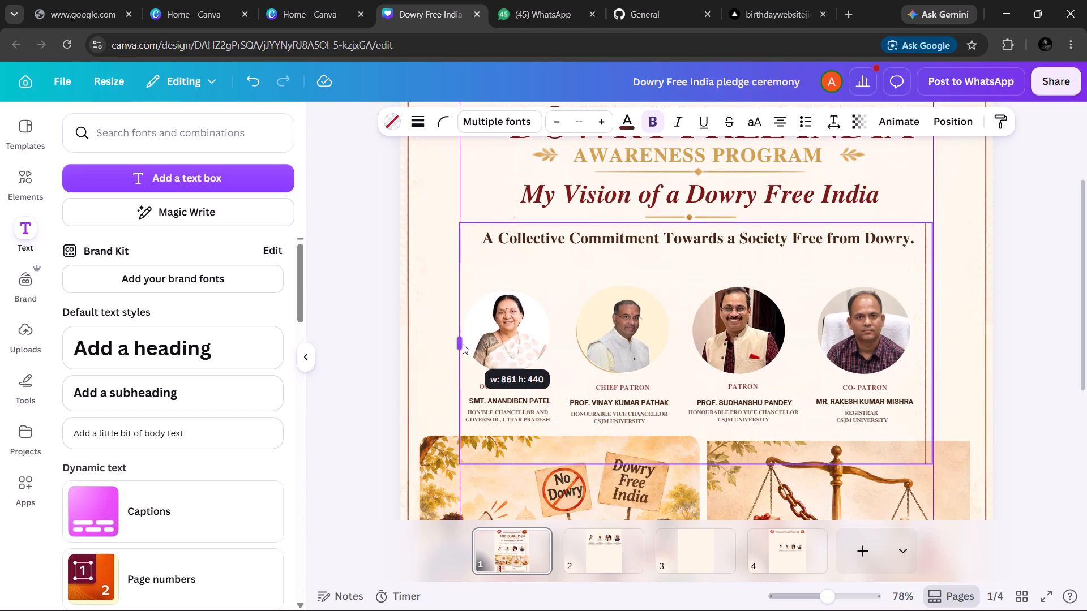
left_click_drag(463, 344, 448, 347)
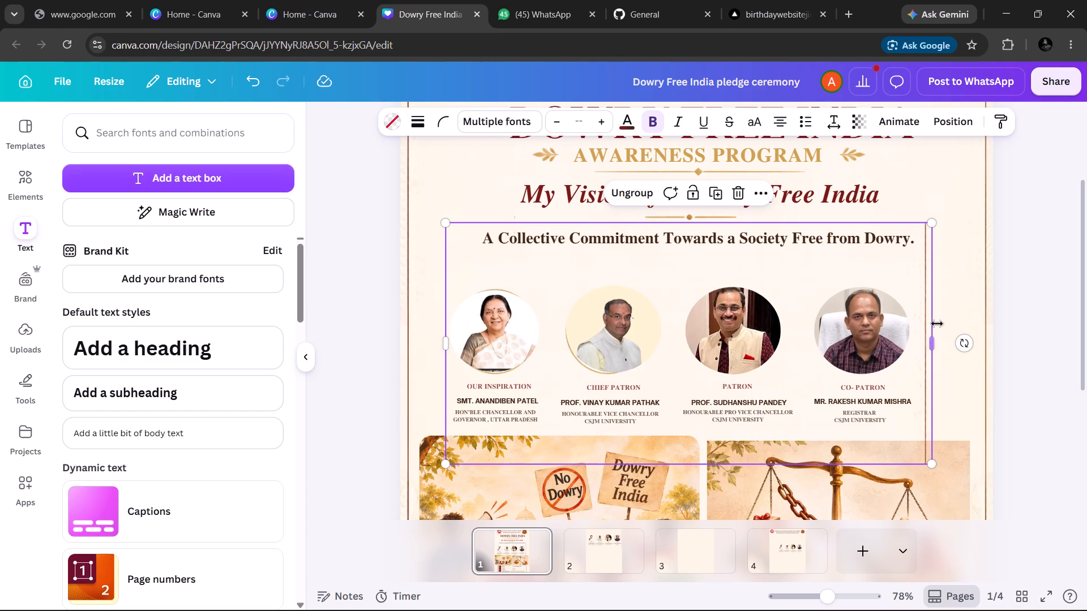
left_click_drag(928, 343, 975, 339)
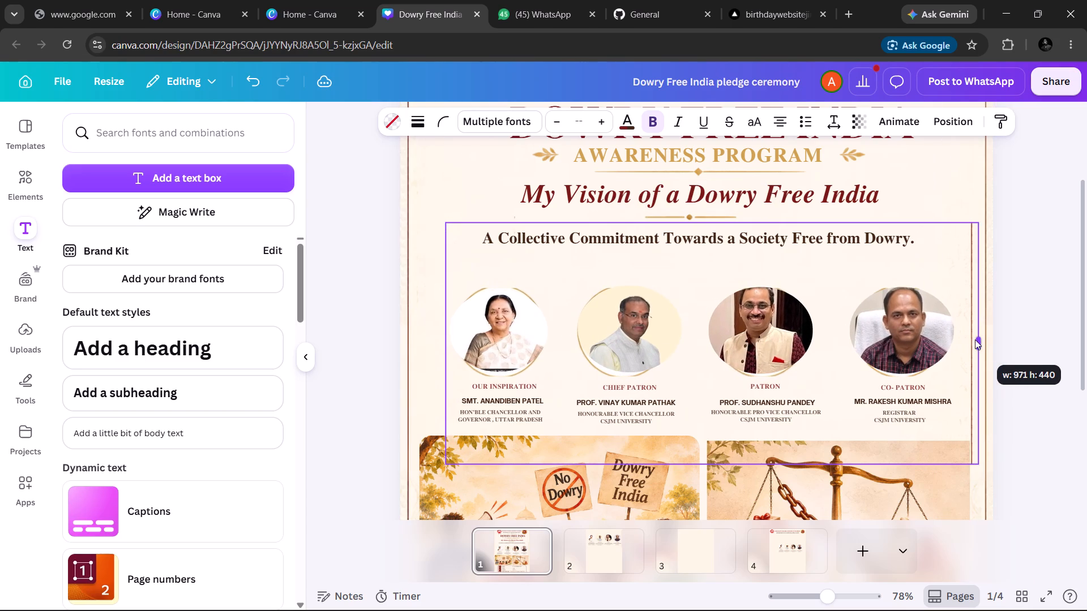
left_click_drag(975, 339, 958, 342)
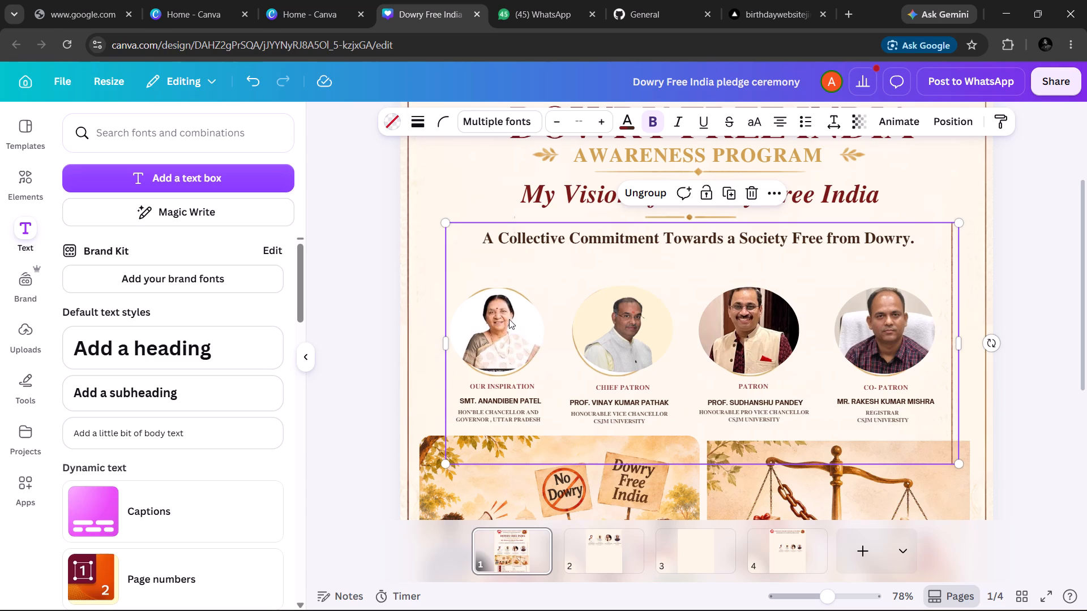
Ungroup the portrait block and position its portraits and captions centrally above the illustrations.
left_click_drag(621, 325, 611, 330)
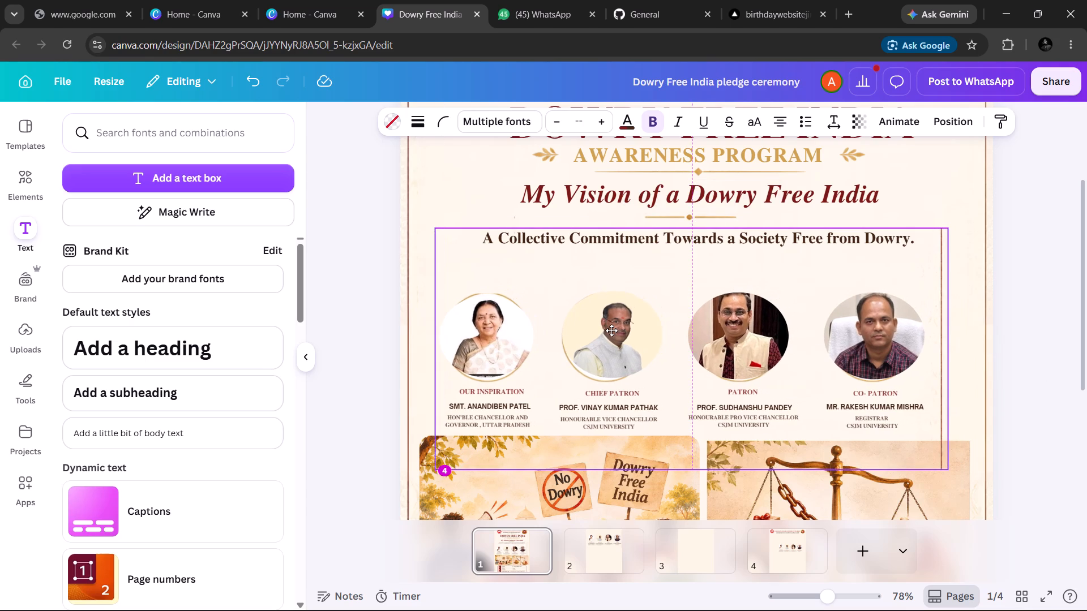
left_click_drag(611, 330, 636, 326)
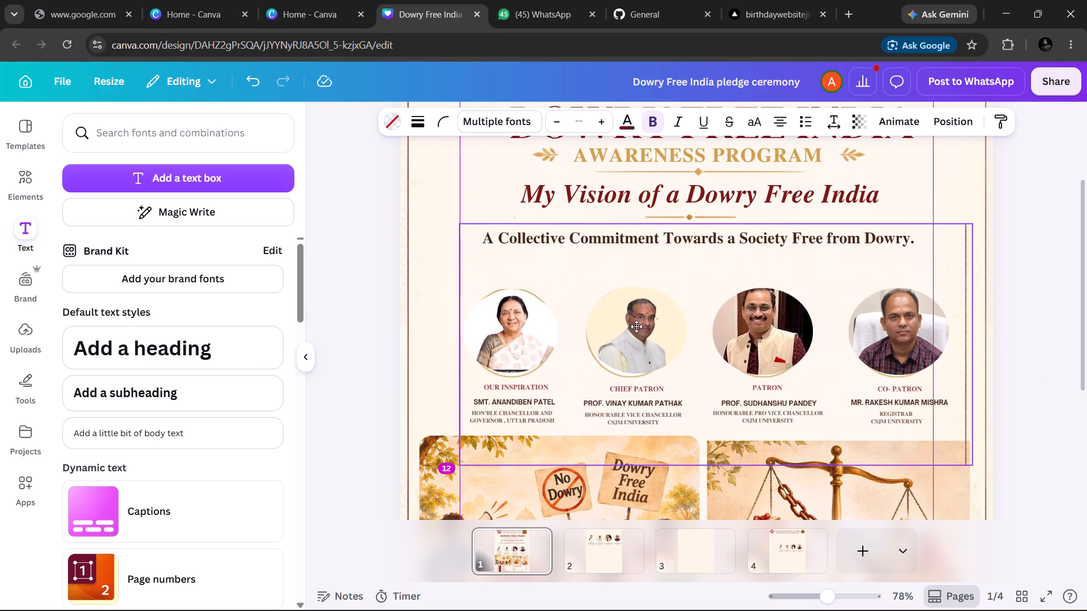
left_click_drag(636, 326, 637, 326)
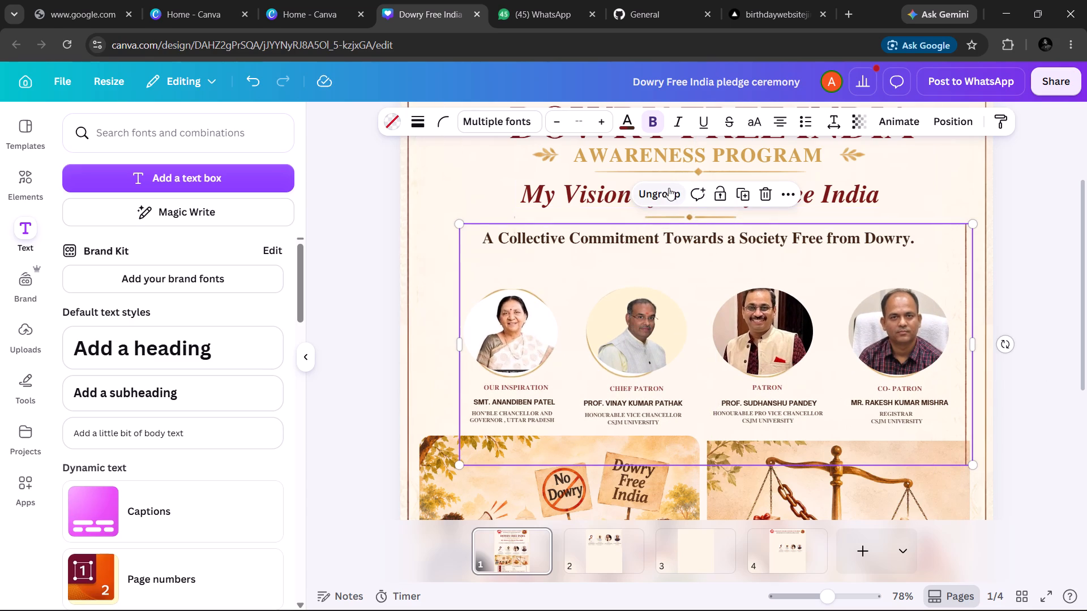
left_click(663, 195)
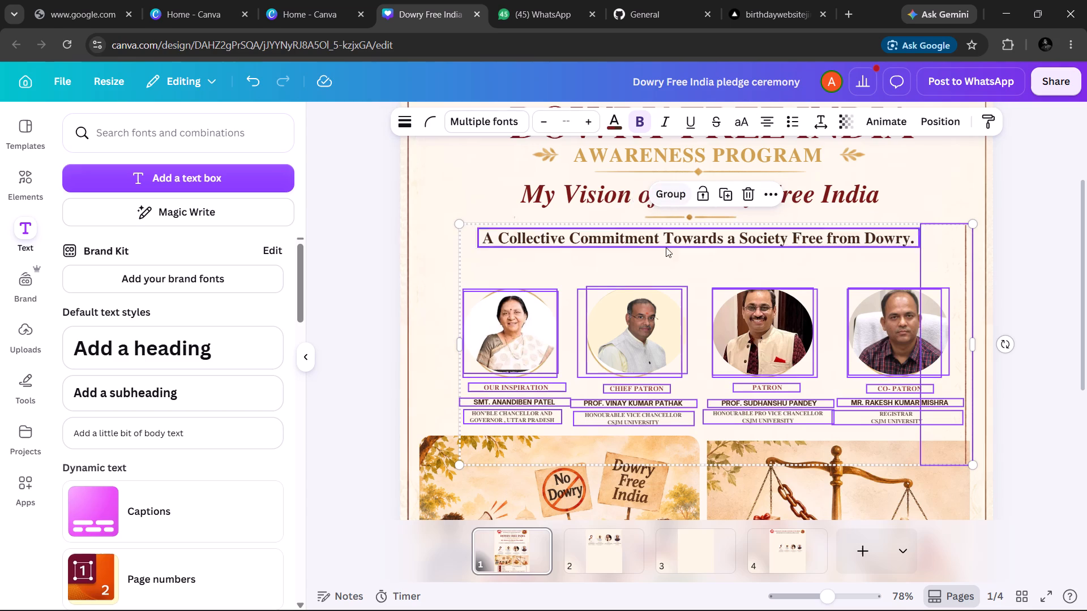
left_click_drag(641, 332, 634, 337)
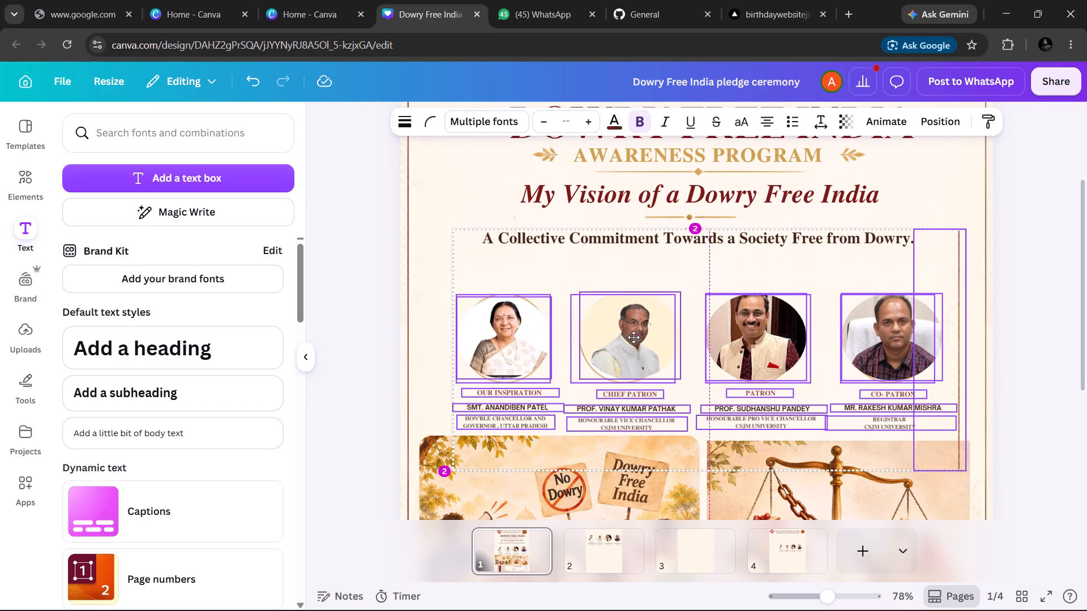
left_click_drag(634, 337, 624, 335)
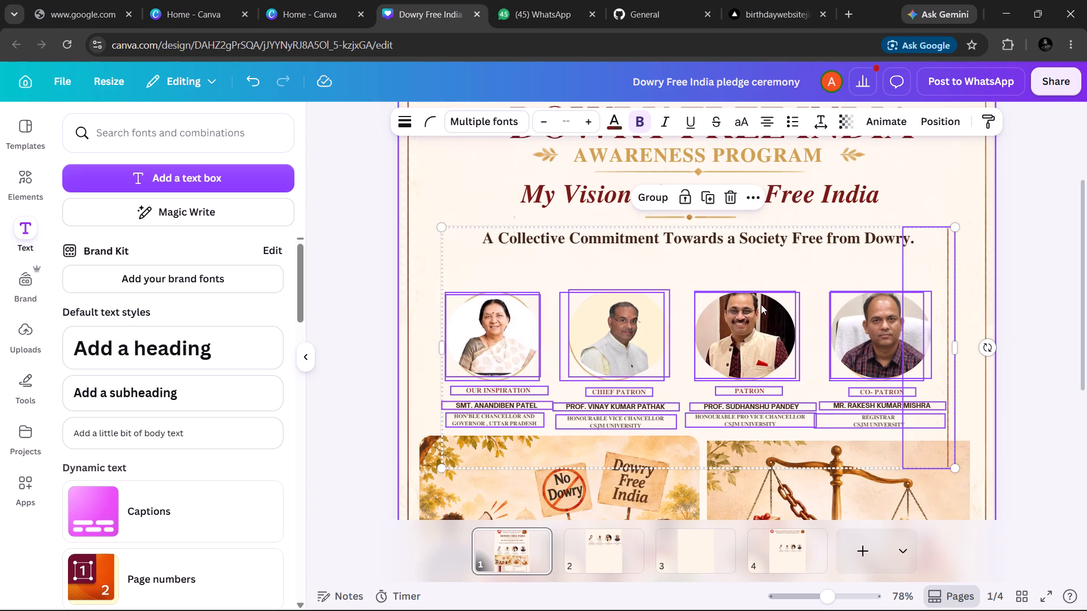
Delete the stray vertical border line beside the Co-Patron portrait.
left_click(874, 268)
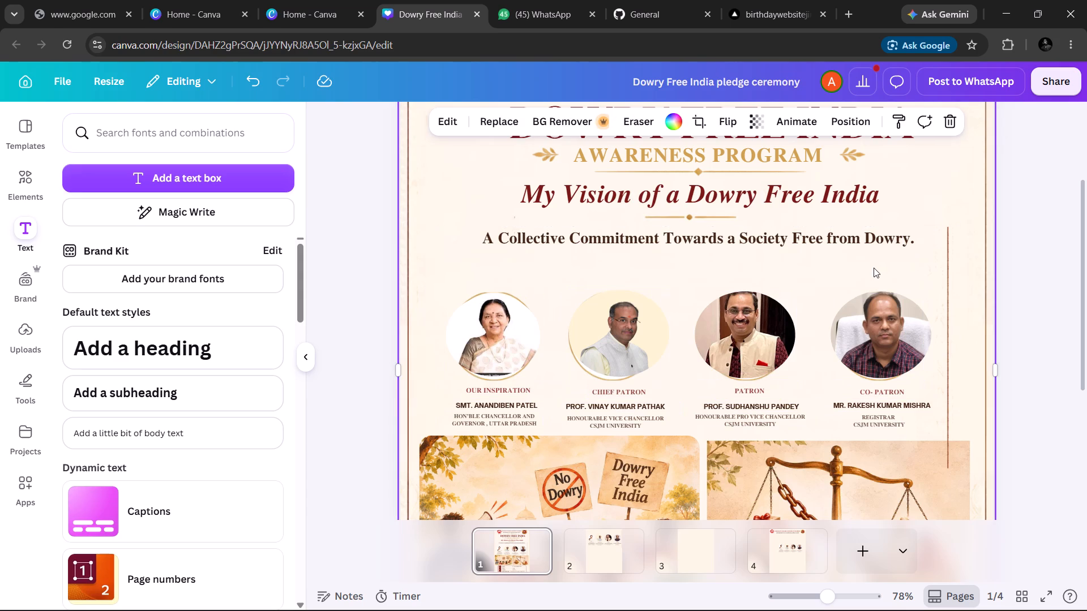
left_click(951, 290)
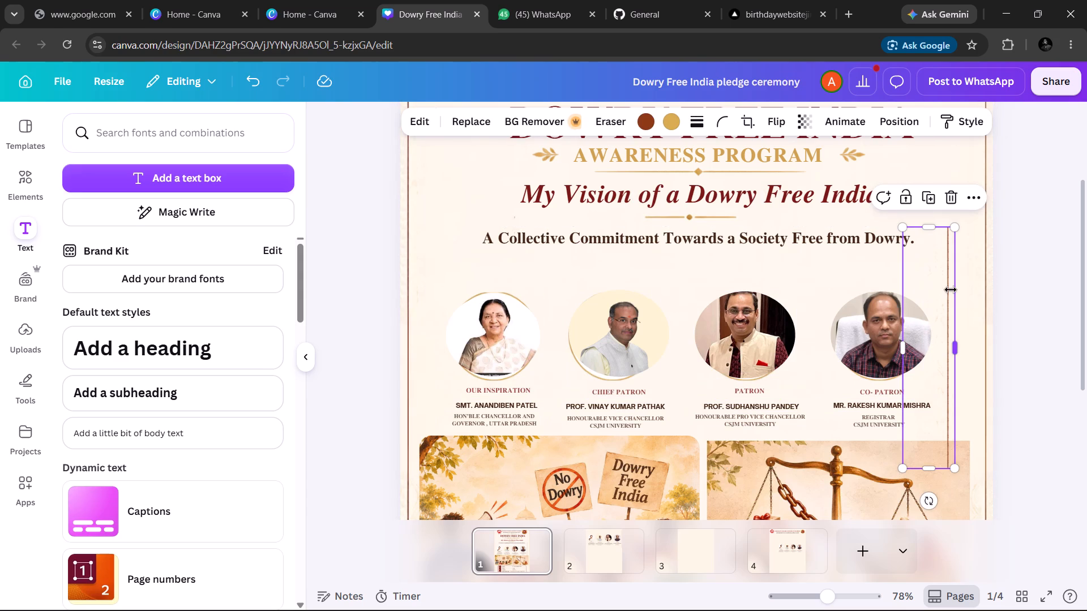
key("Delete")
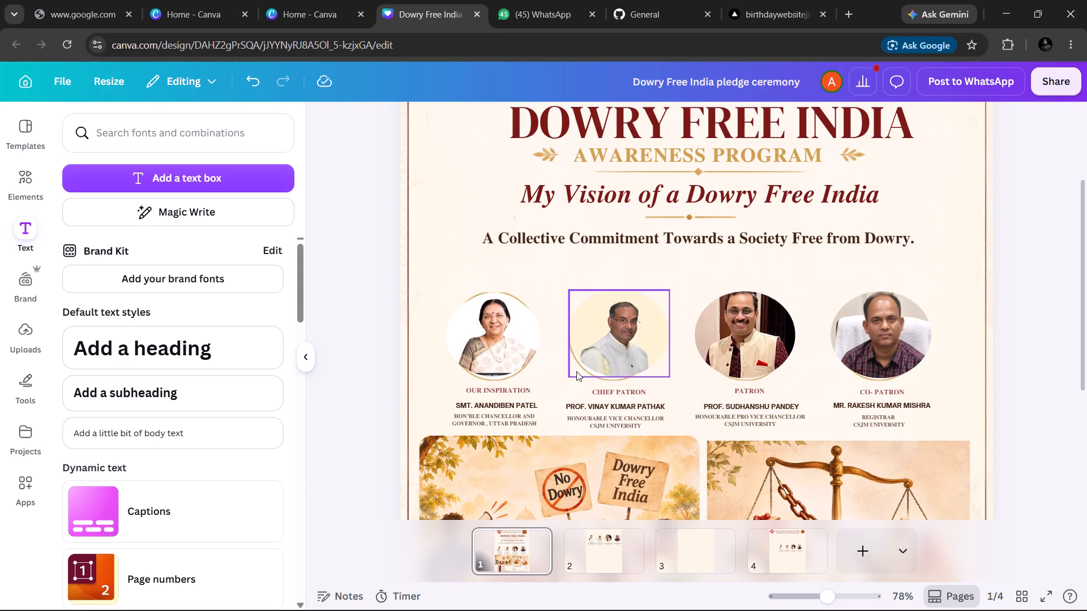
Shift the Chief Patron portrait slightly sideways so it sits centred on its circular ring.
left_click(598, 370)
left_click_drag(612, 343, 607, 343)
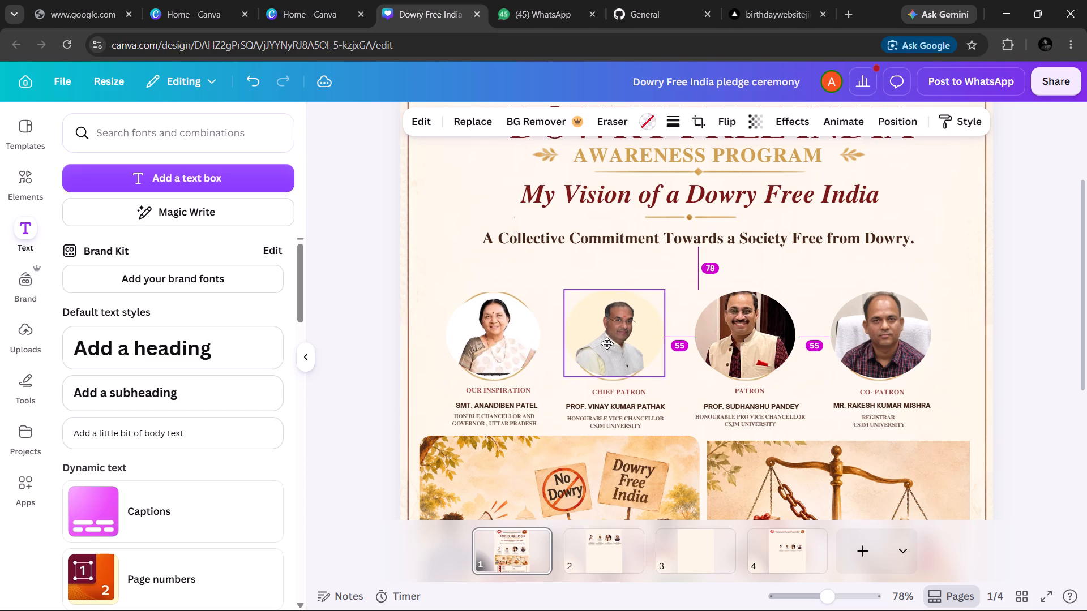
left_click_drag(607, 343, 605, 346)
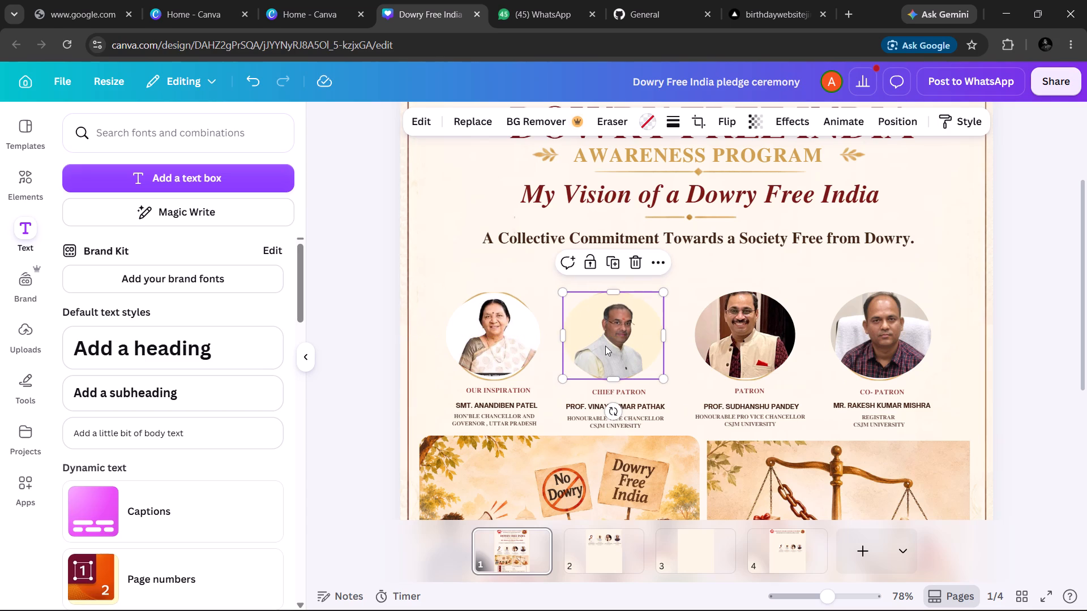
Enlarge the Our Inspiration portrait slightly so it fills its circular ring.
left_click(516, 329)
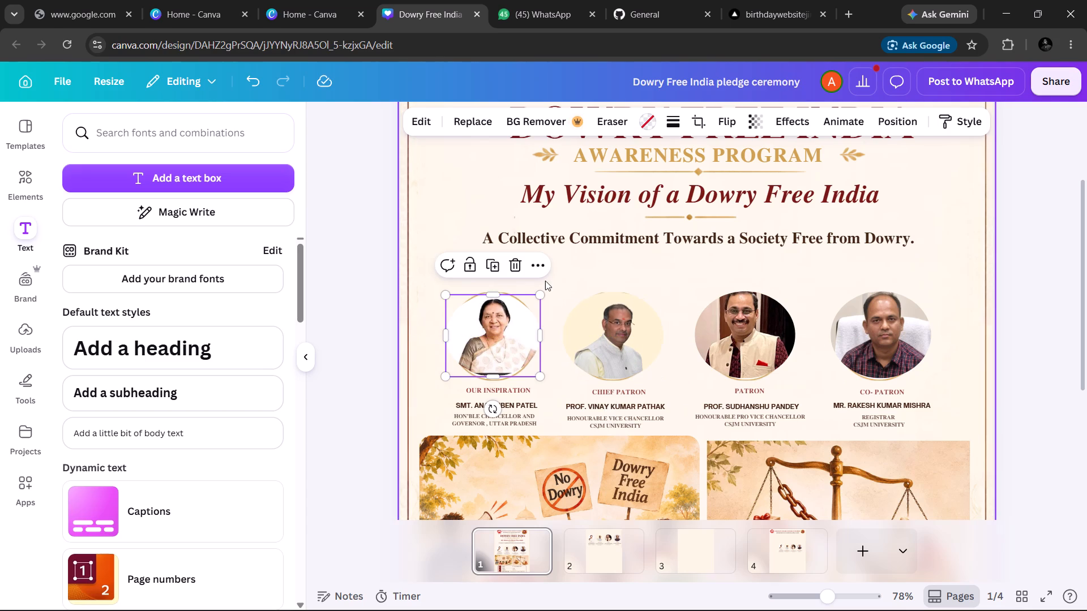
left_click_drag(540, 296, 541, 296)
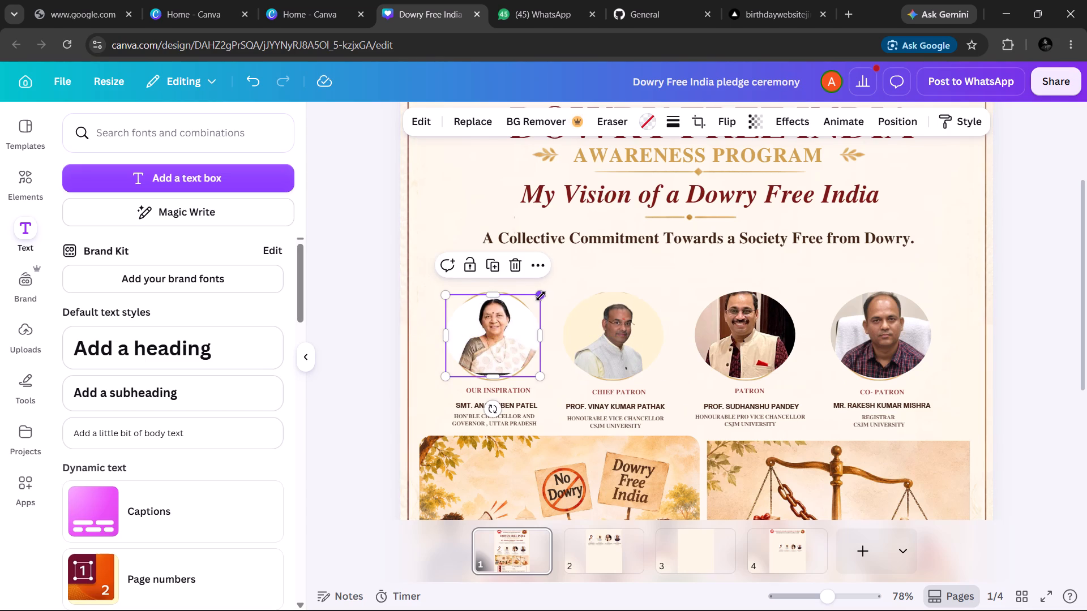
left_click_drag(541, 296, 545, 292)
left_click(490, 337)
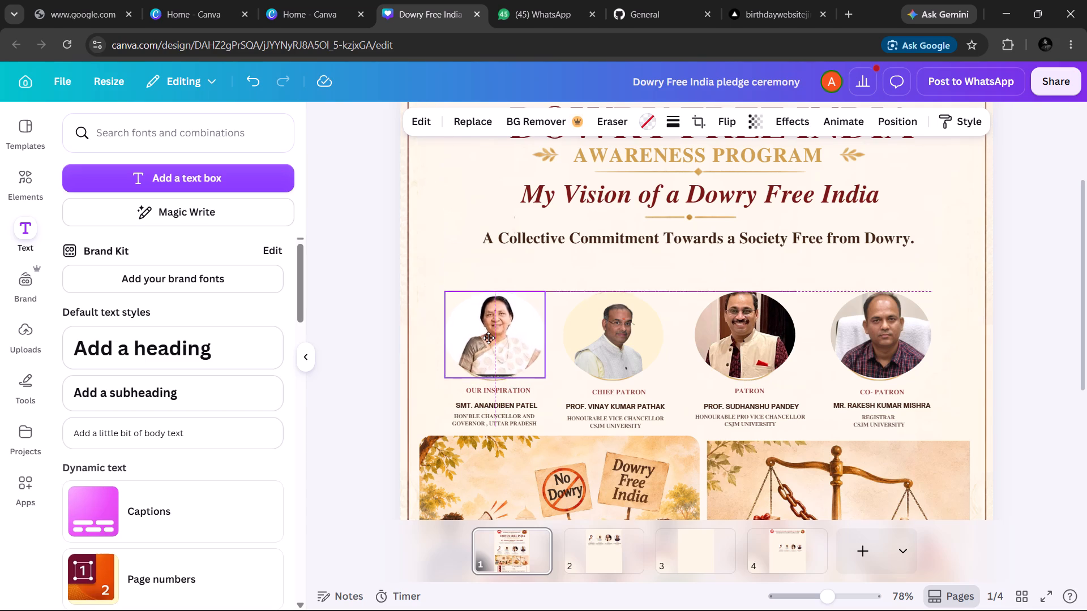
left_click(597, 264)
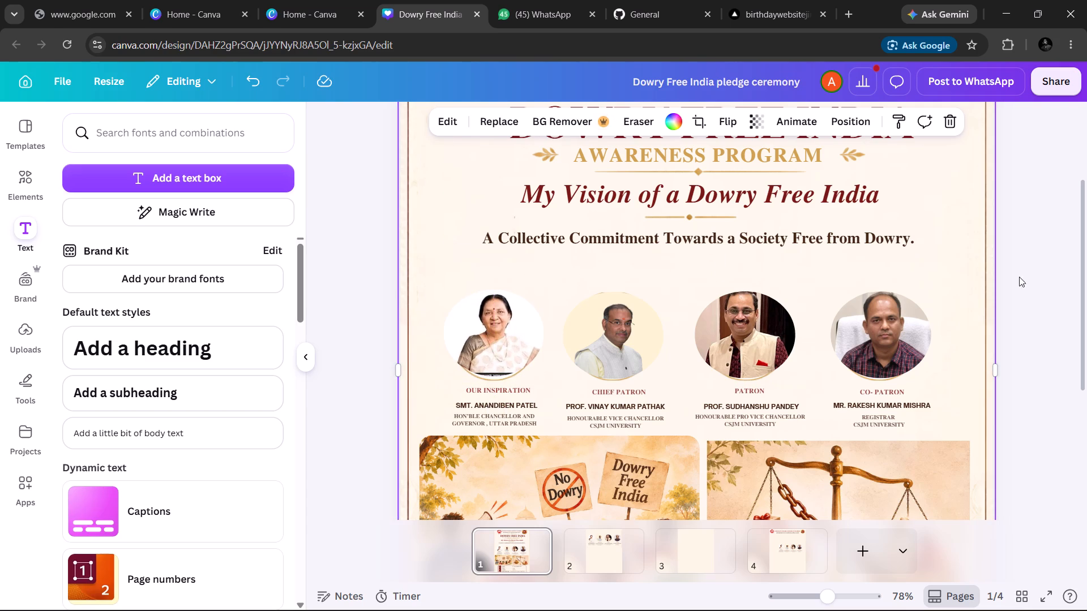
Enlarge the Co-Patron portrait slightly, keeping it above its caption.
left_click(905, 354)
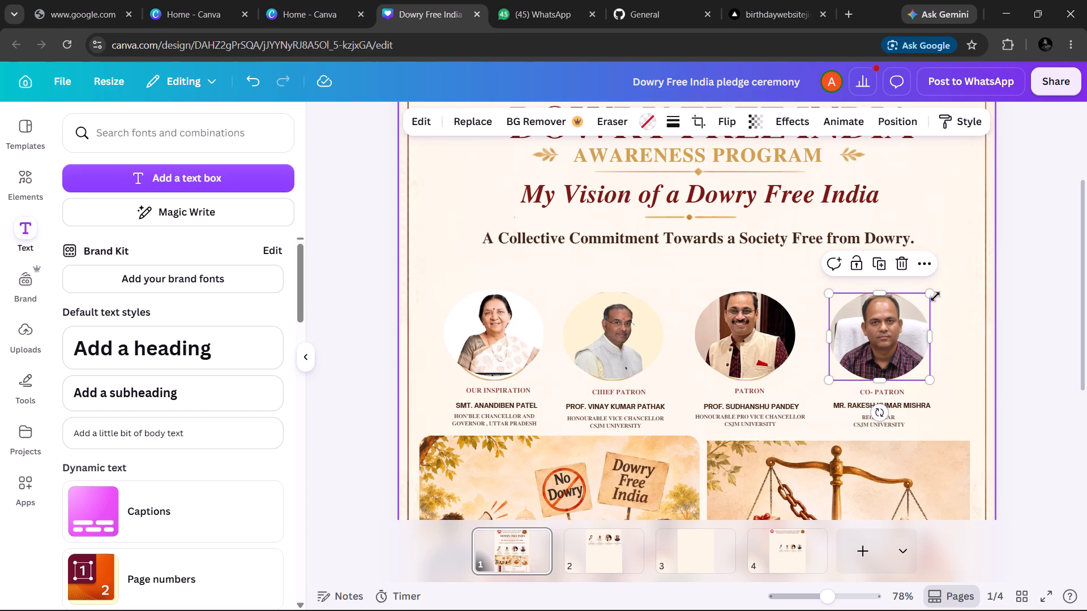
left_click(931, 296)
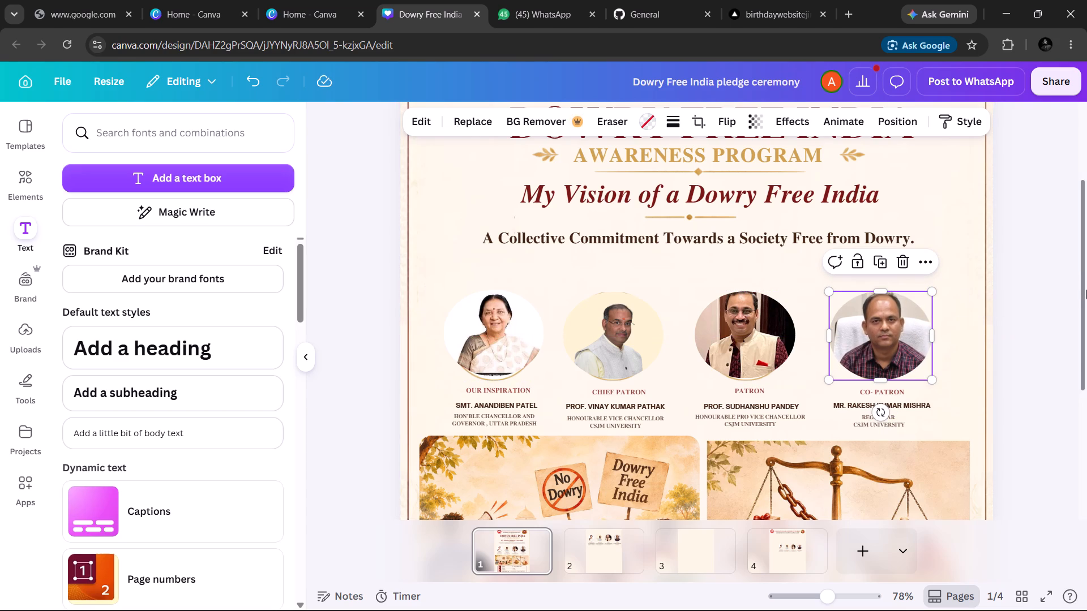
Move the A Collective Commitment line and the My Vision of a Dowry Free India line lower, closer to the portraits.
left_click_drag(1086, 290, 1081, 390)
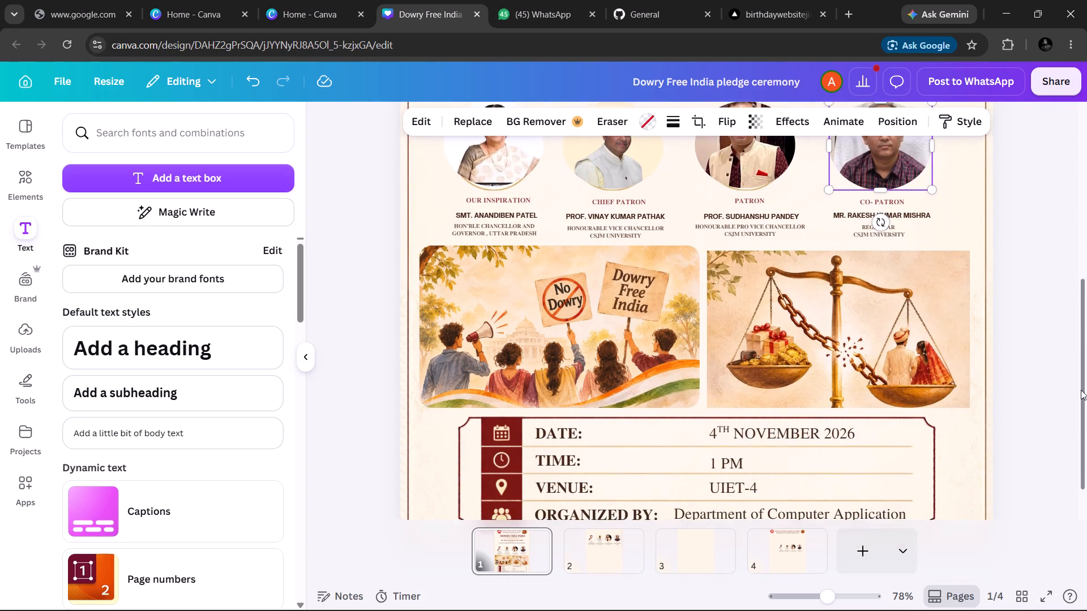
left_click_drag(1081, 390, 1086, 233)
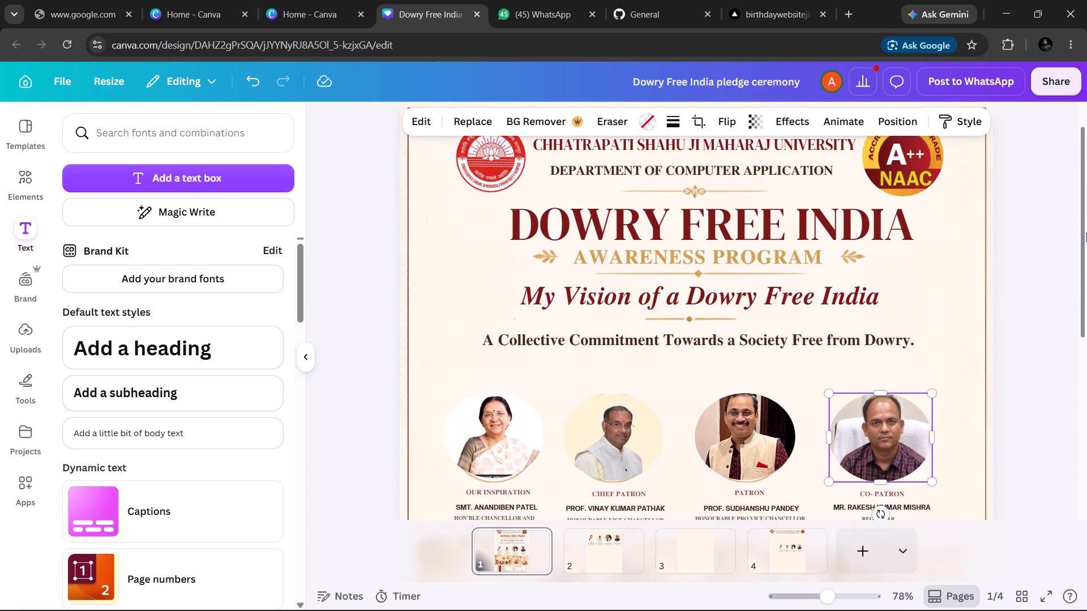
left_click_drag(1086, 233, 1086, 227)
left_click_drag(759, 365, 756, 376)
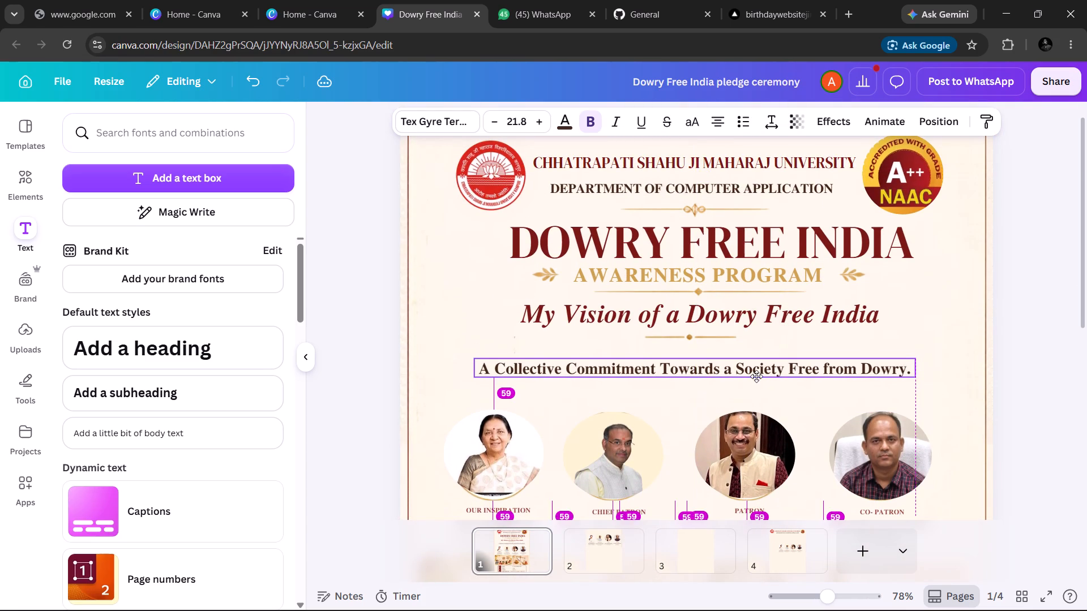
left_click_drag(756, 376, 756, 377)
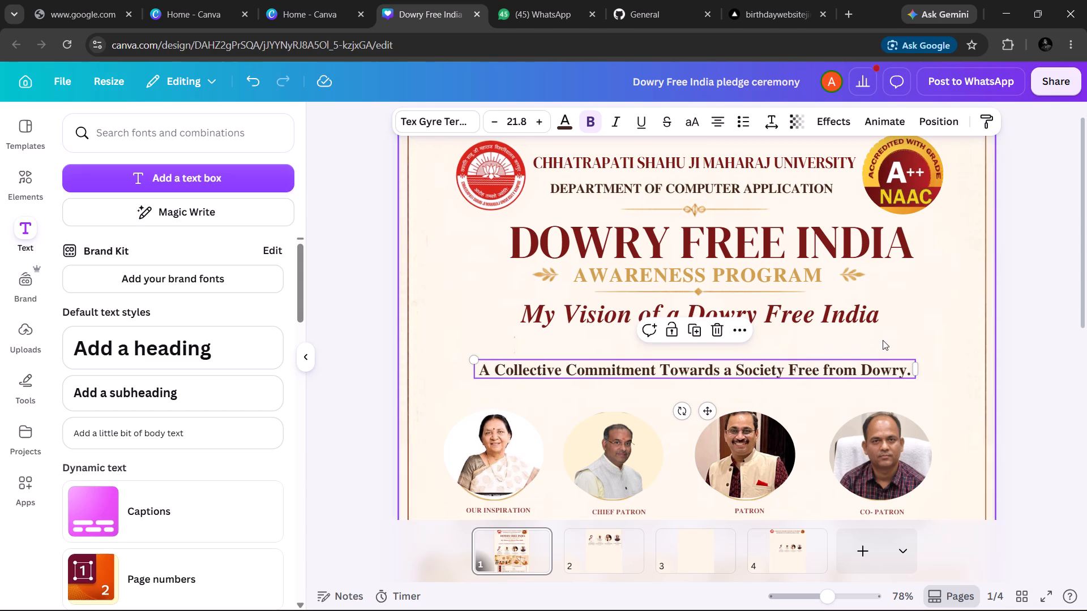
left_click_drag(857, 318, 851, 336)
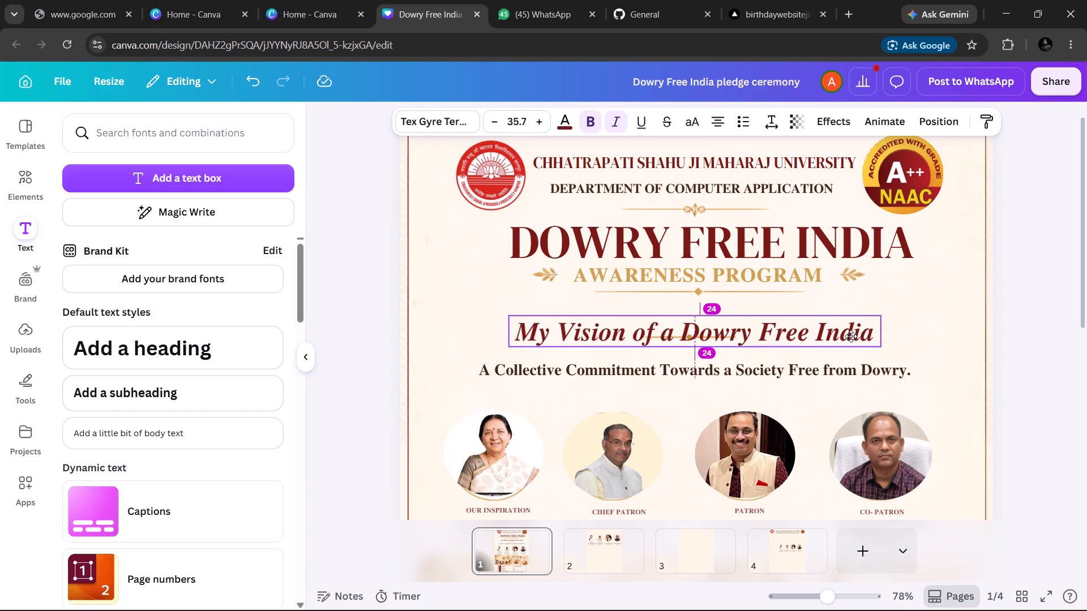
left_click_drag(851, 336, 849, 335)
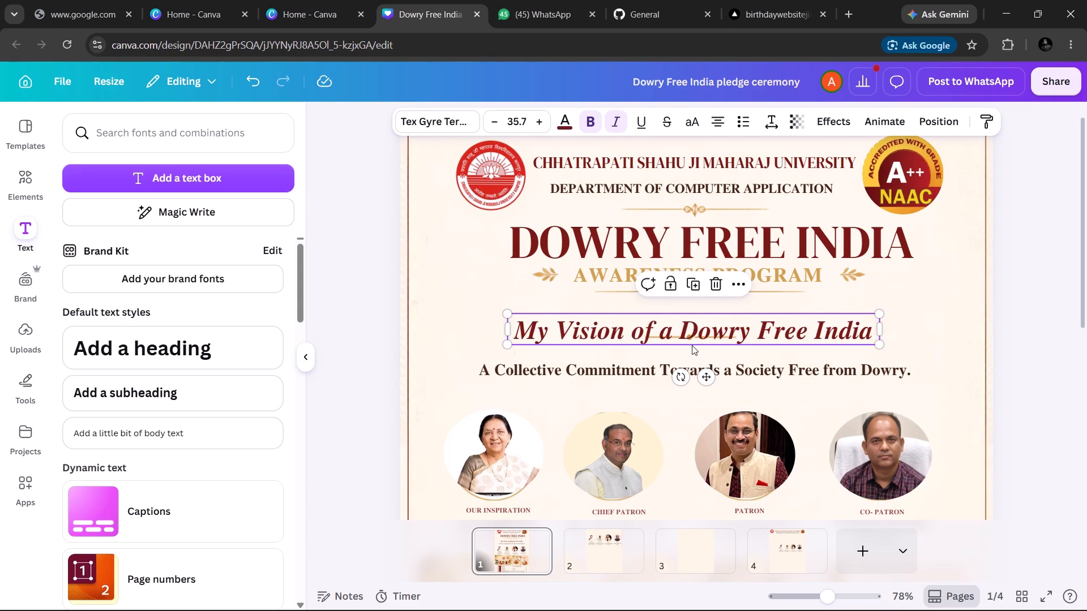
double_click(691, 337)
left_click(691, 337)
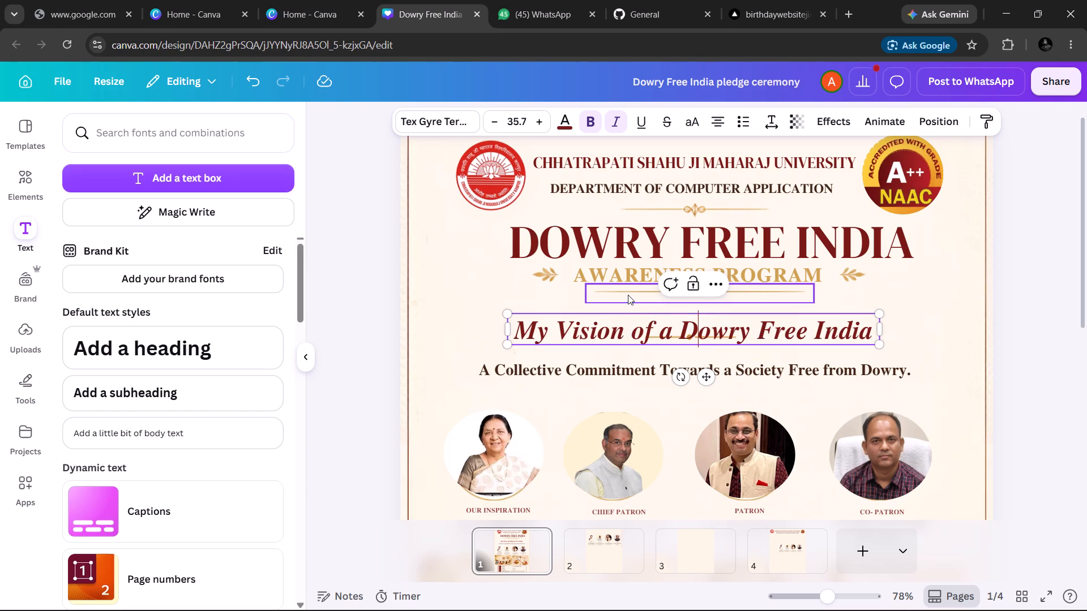
Lower the gold divider to just above the My Vision line and move the Awareness Program text down above it.
left_click_drag(628, 293, 626, 303)
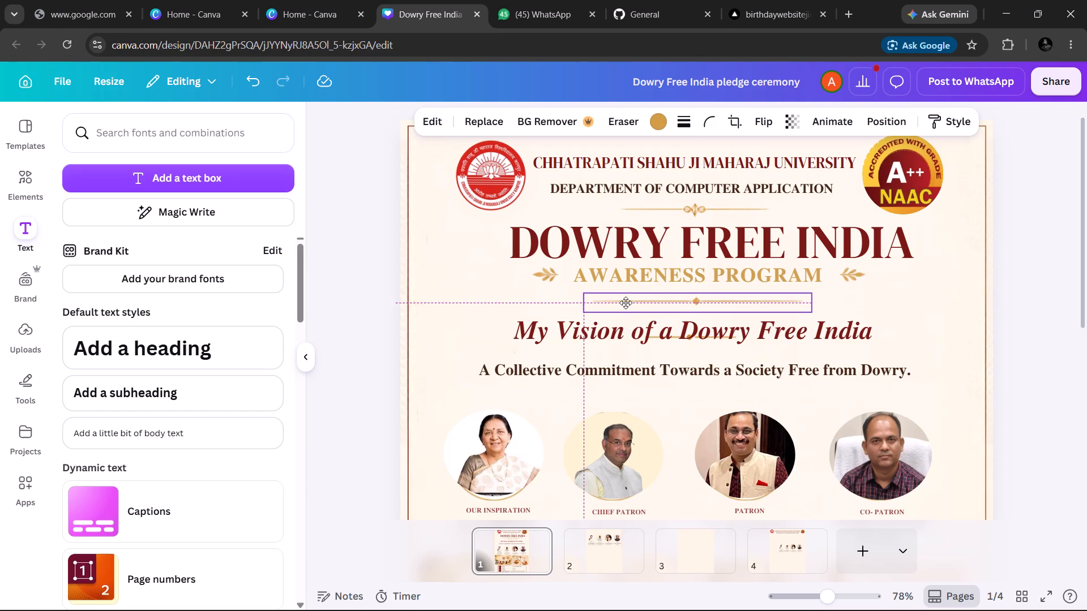
left_click_drag(626, 303, 625, 307)
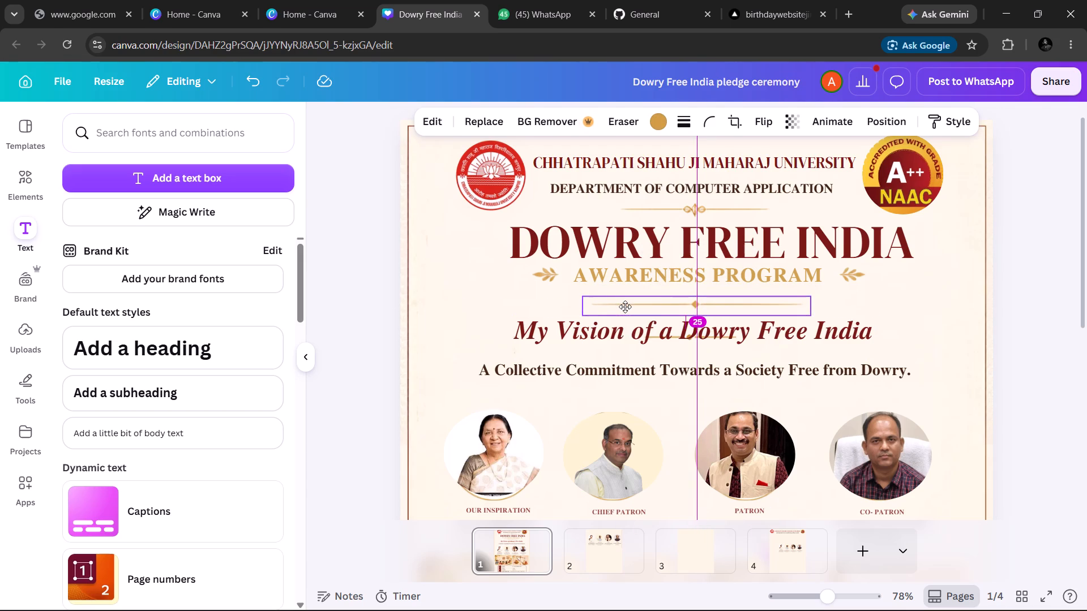
left_click_drag(625, 307, 624, 308)
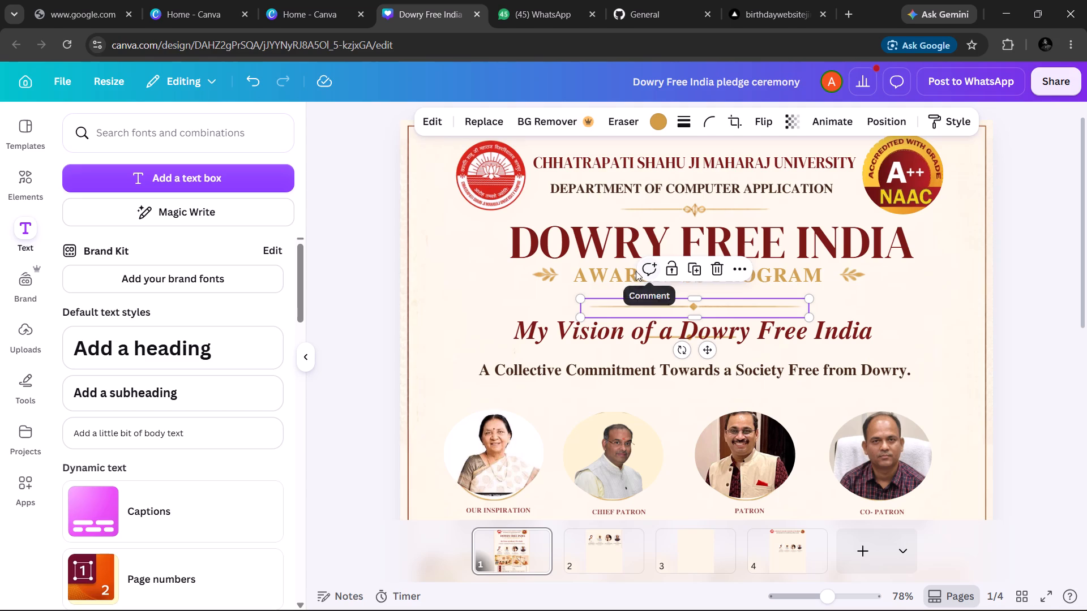
left_click_drag(630, 275, 631, 290)
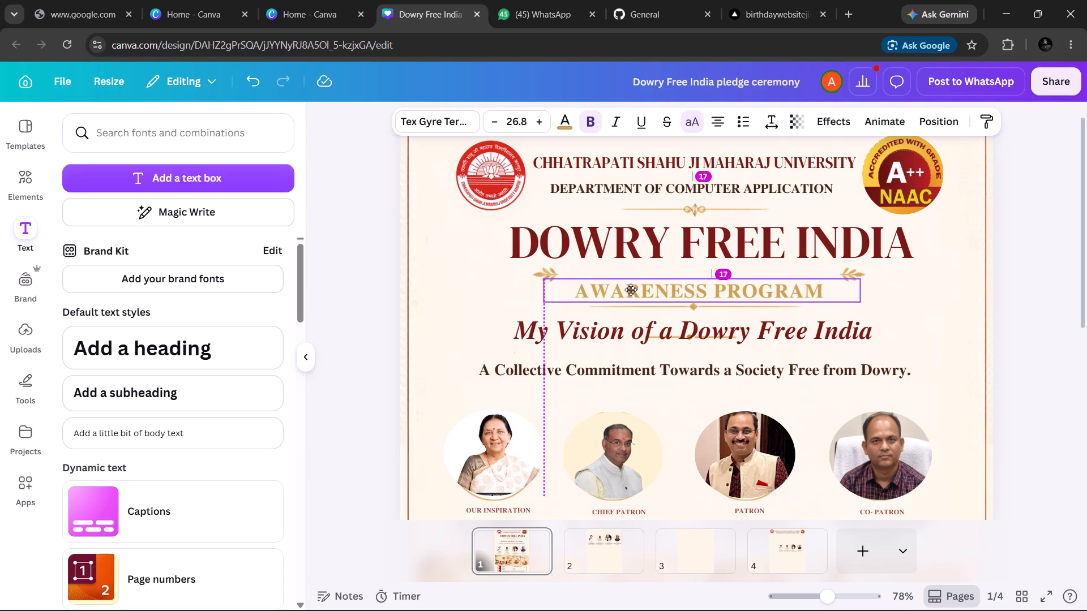
left_click_drag(631, 290, 630, 285)
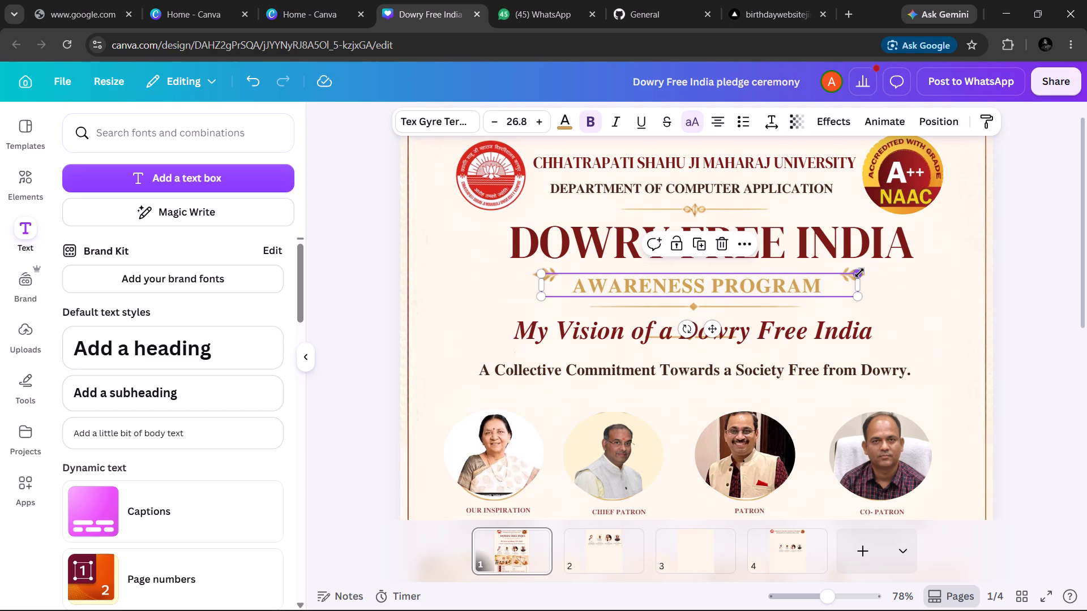
left_click(881, 274)
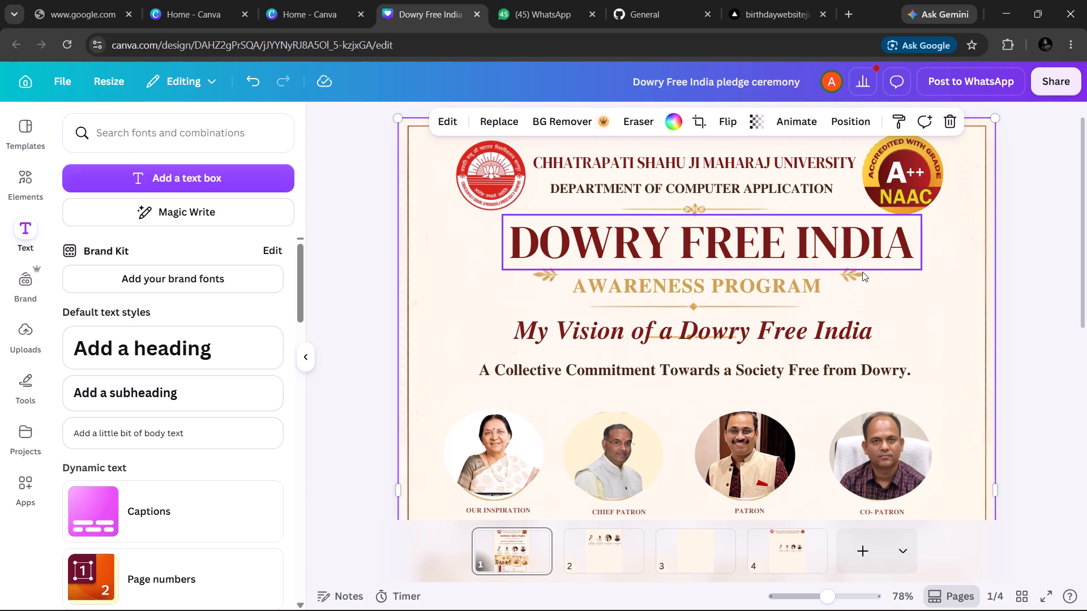
Lower both gold leaf ornaments to line up with the Awareness Program text on either side.
left_click_drag(549, 269, 549, 272)
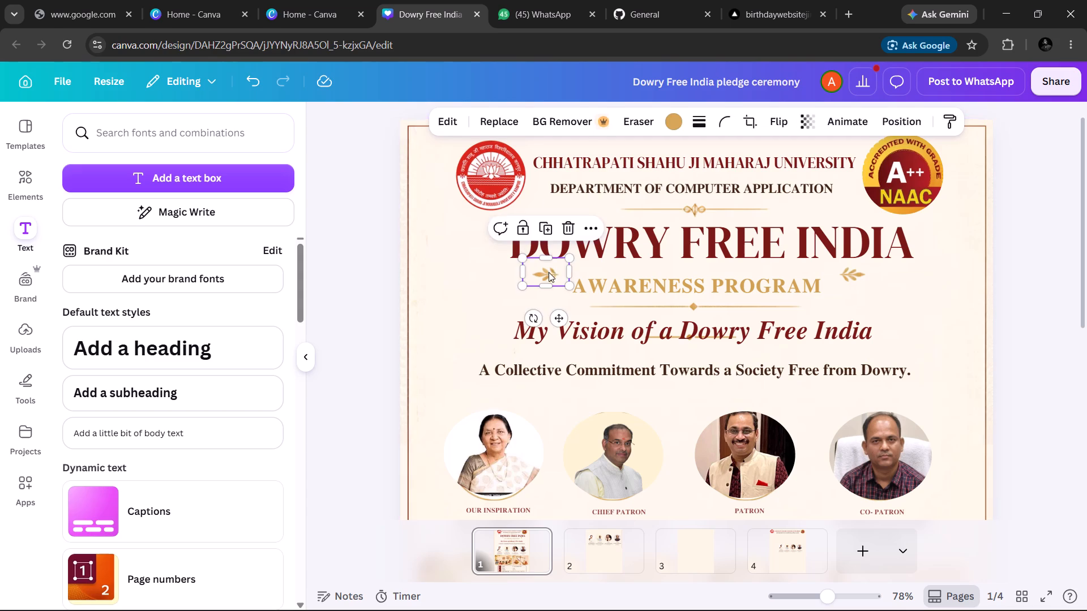
left_click_drag(549, 272, 548, 288)
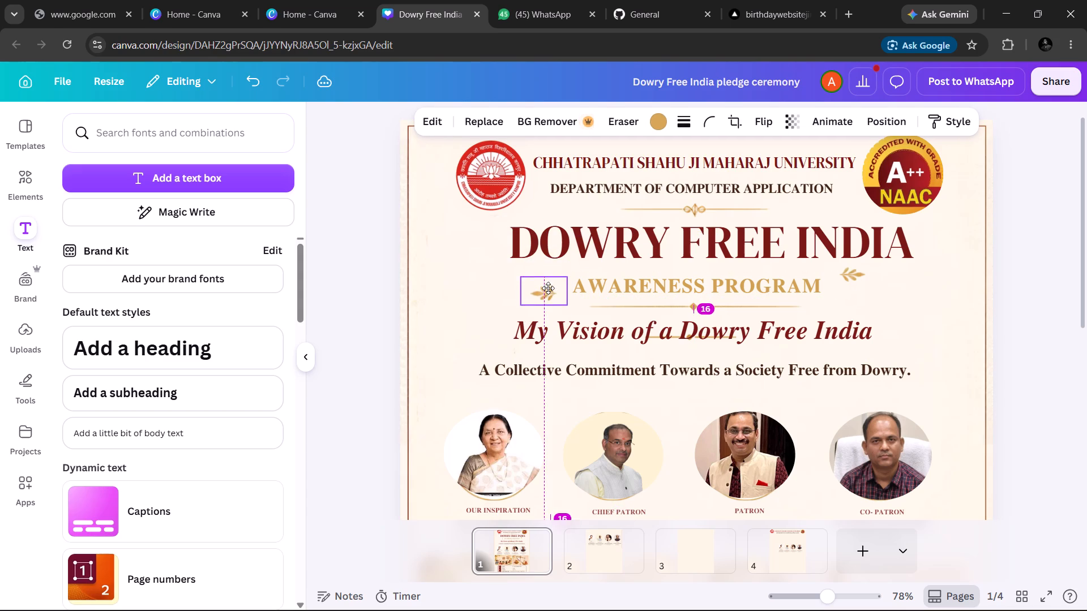
left_click_drag(548, 288, 549, 282)
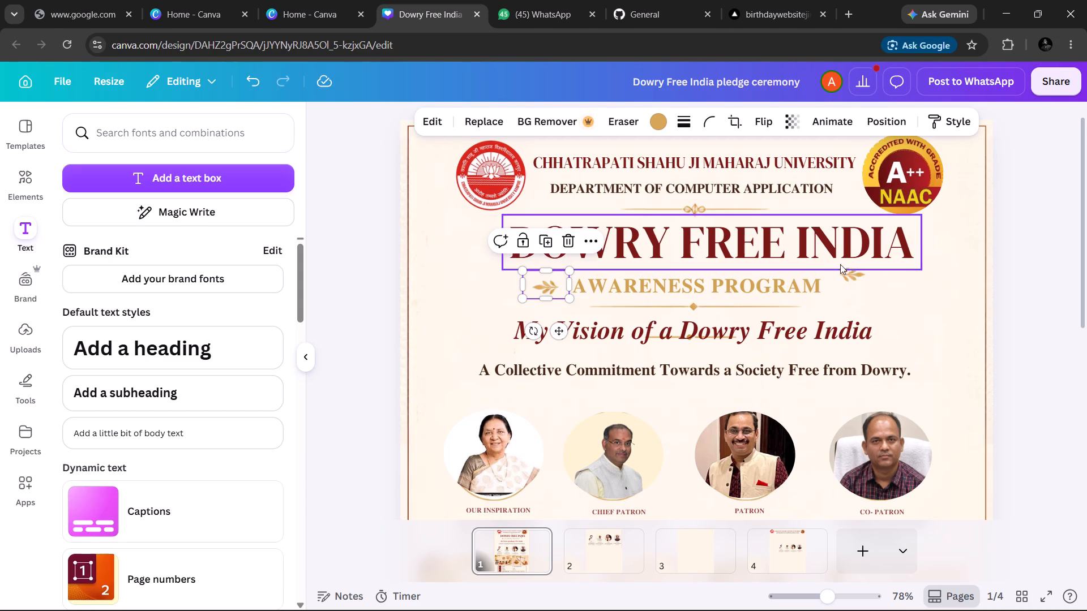
left_click(900, 299)
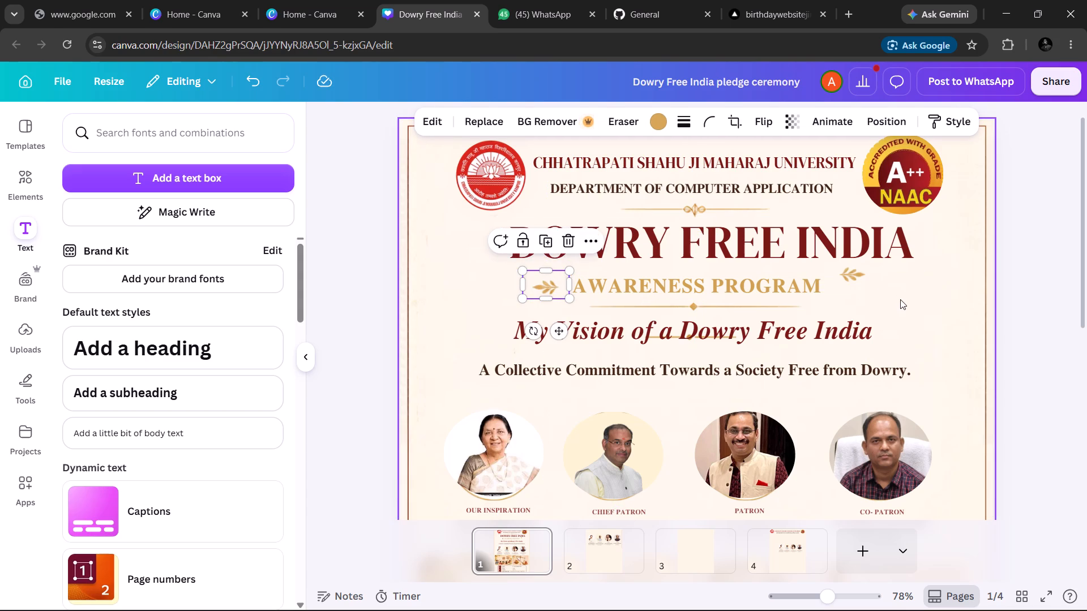
left_click(859, 273)
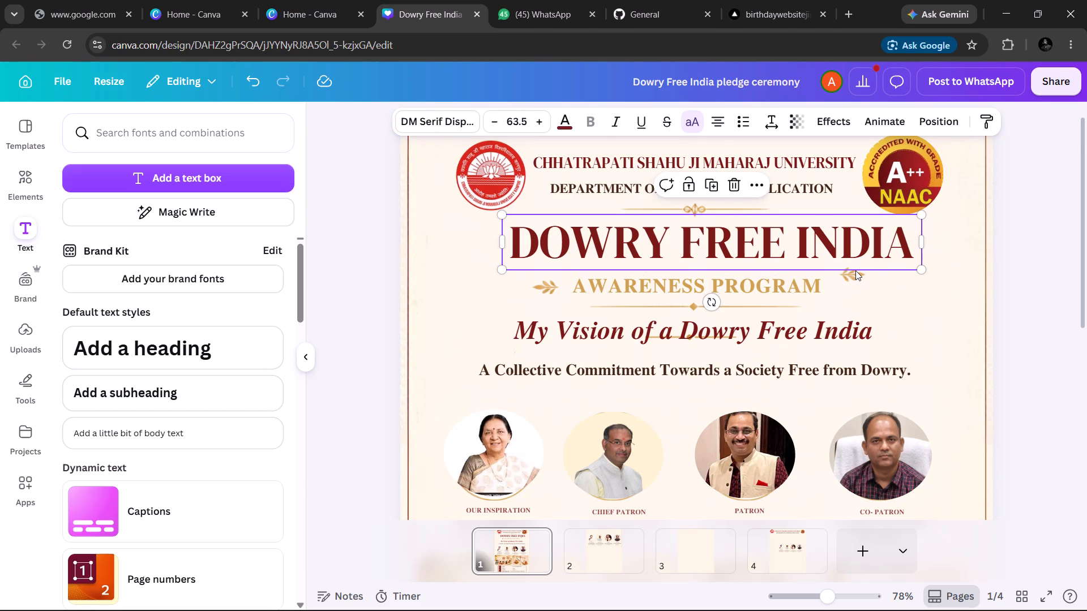
left_click_drag(859, 277, 860, 287)
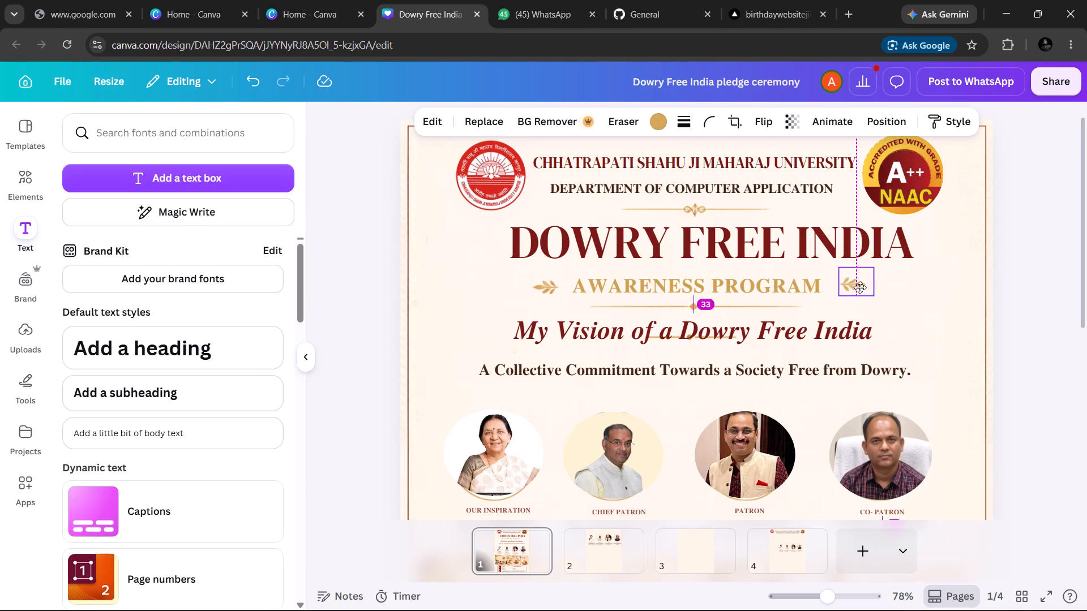
left_click_drag(860, 287, 859, 291)
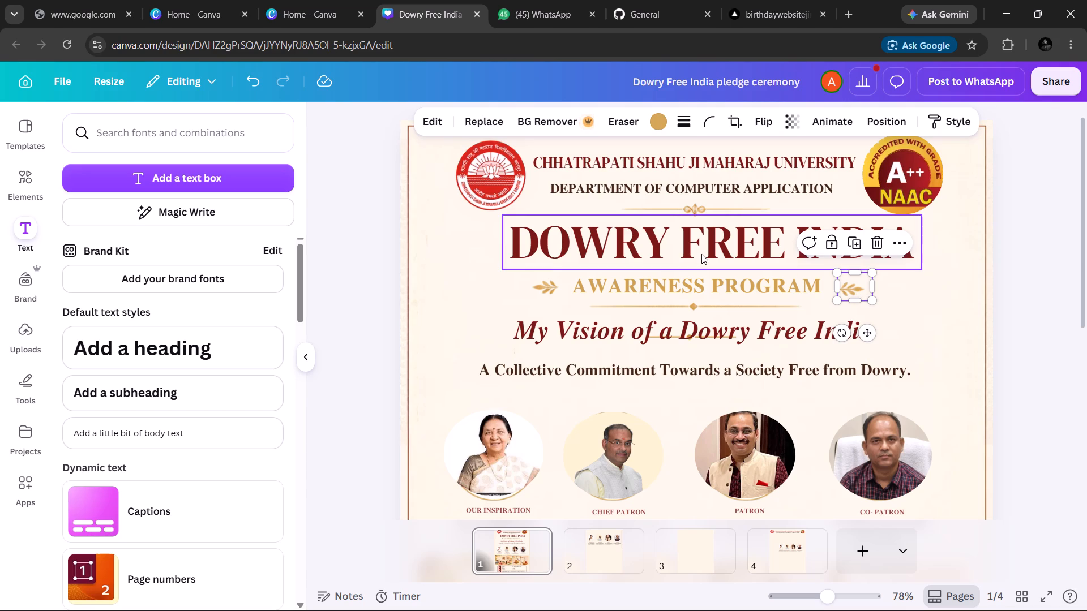
Enlarge the DOWRY FREE INDIA title to font size 68.5, extending it towards the poster's left edge to centre it.
left_click(514, 259)
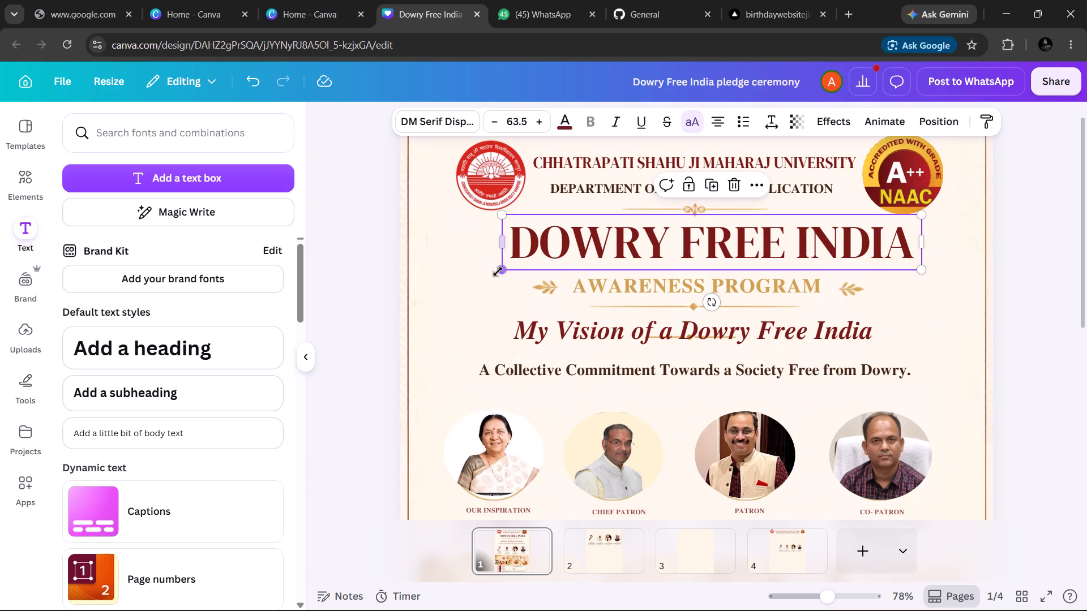
left_click_drag(498, 272, 481, 281)
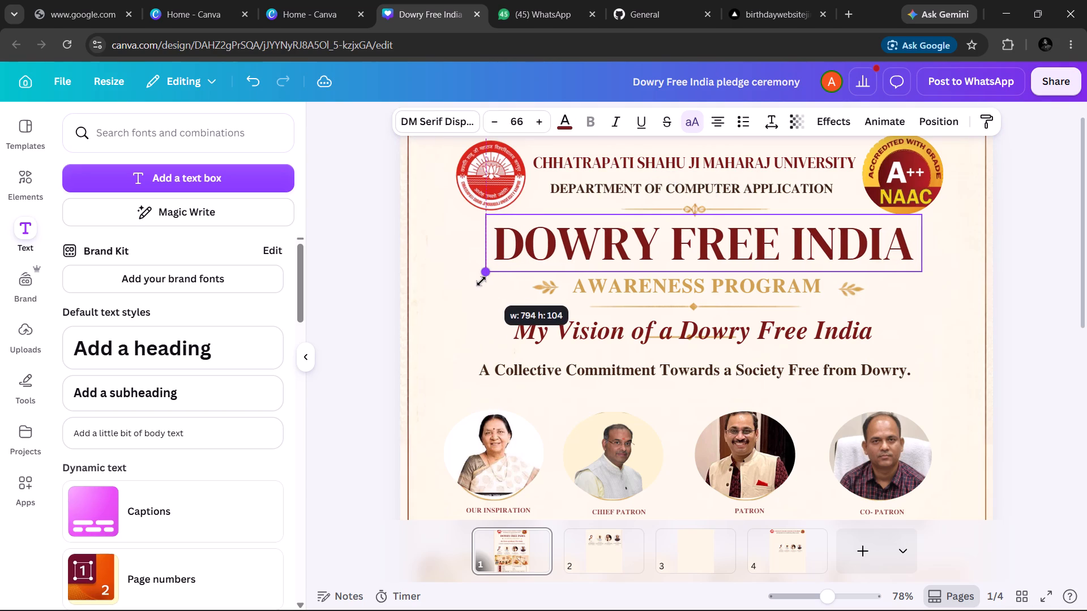
left_click_drag(481, 281, 468, 288)
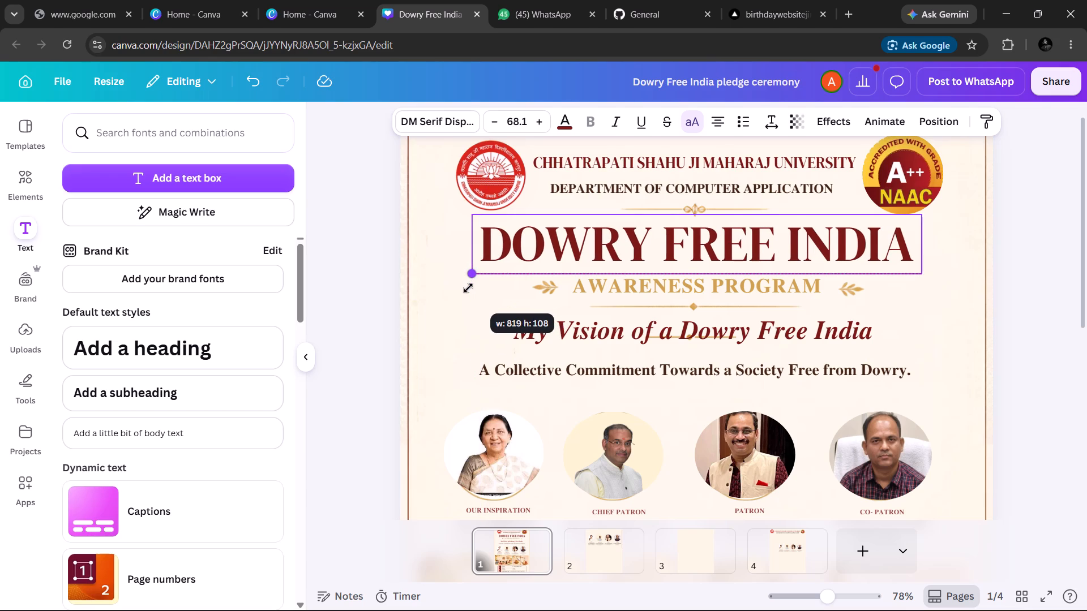
left_click_drag(468, 288, 467, 291)
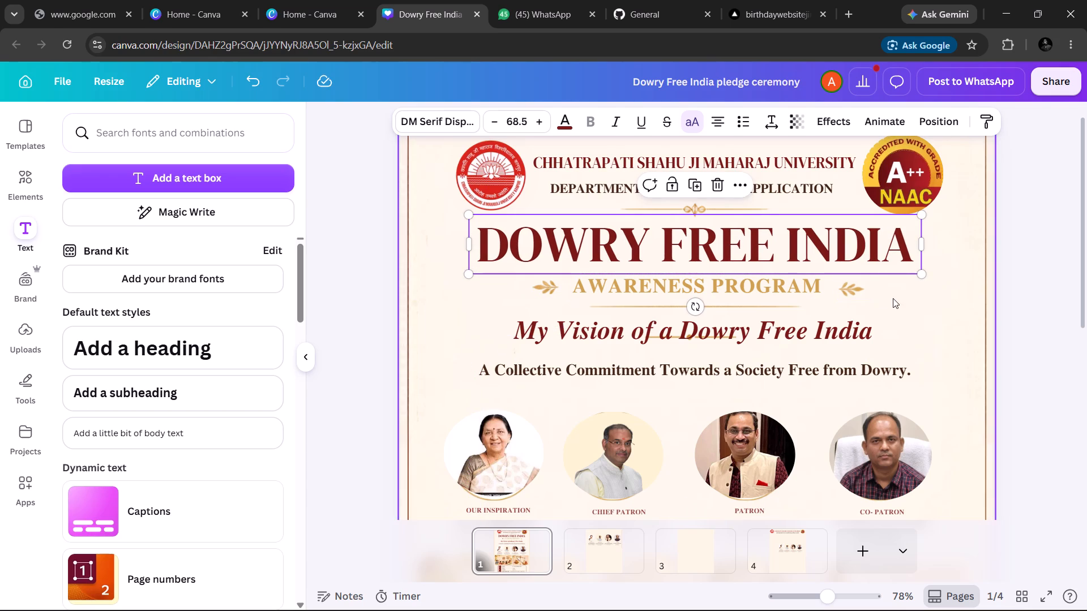
left_click(881, 173)
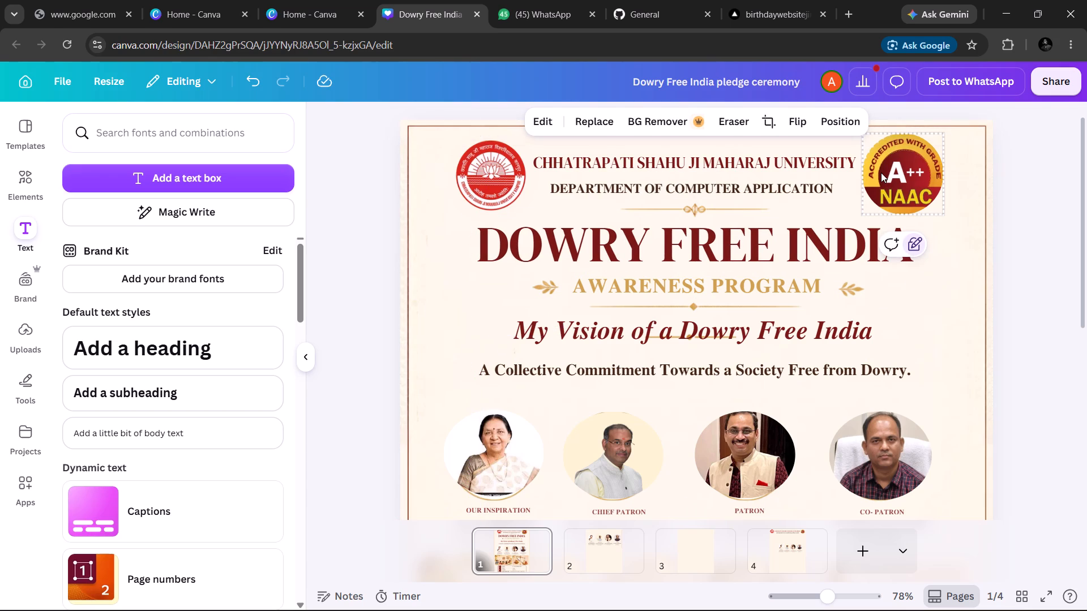
Enlarge the Chief Patron and Patron portraits slightly to match the size of the other portraits on page 1.
left_click_drag(1085, 205, 1086, 279)
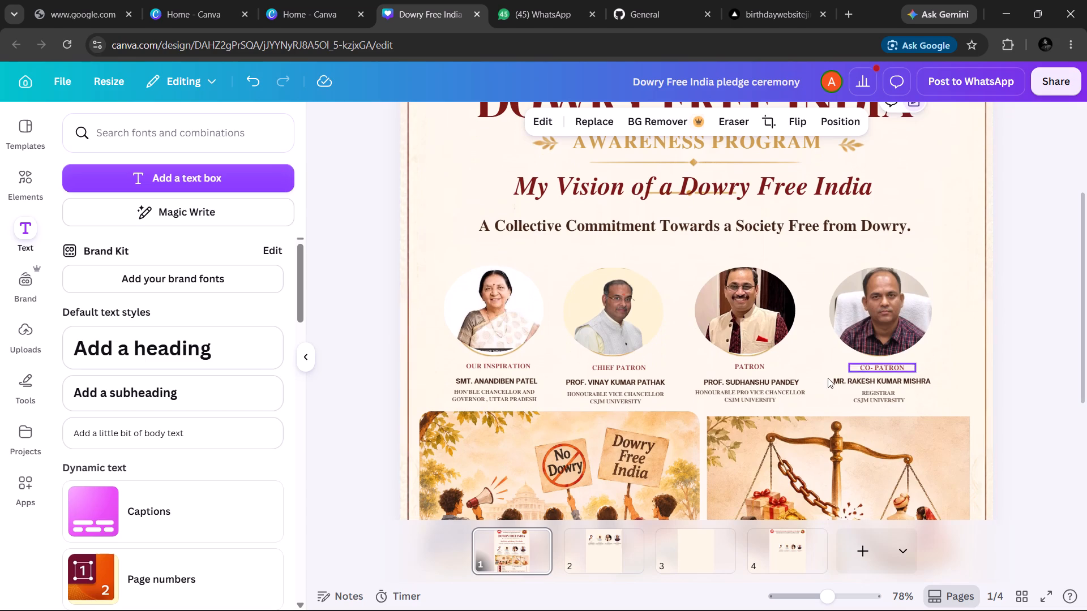
left_click(649, 341)
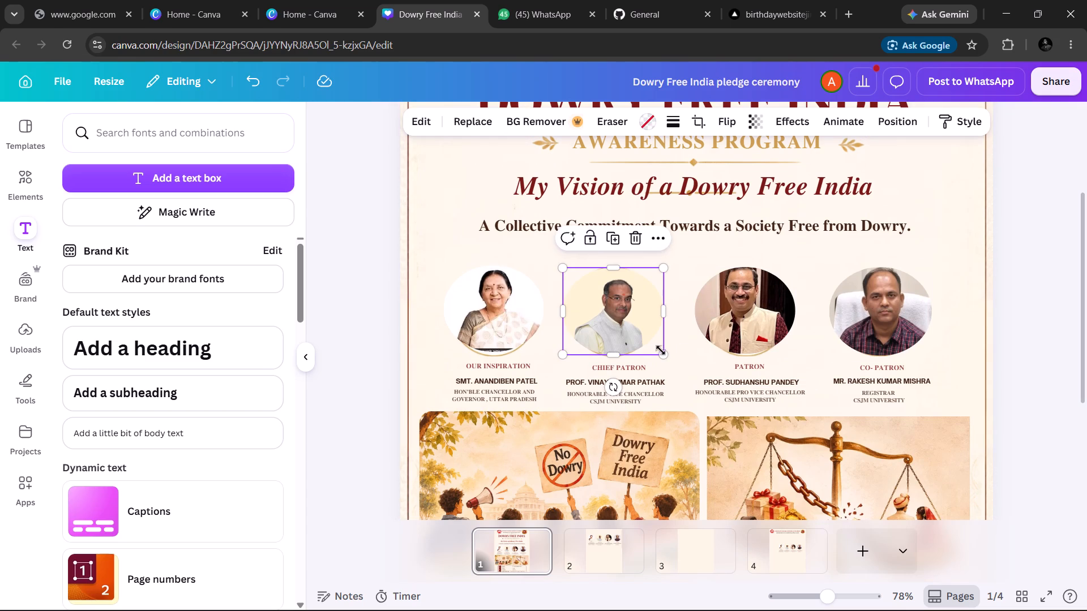
left_click(664, 352)
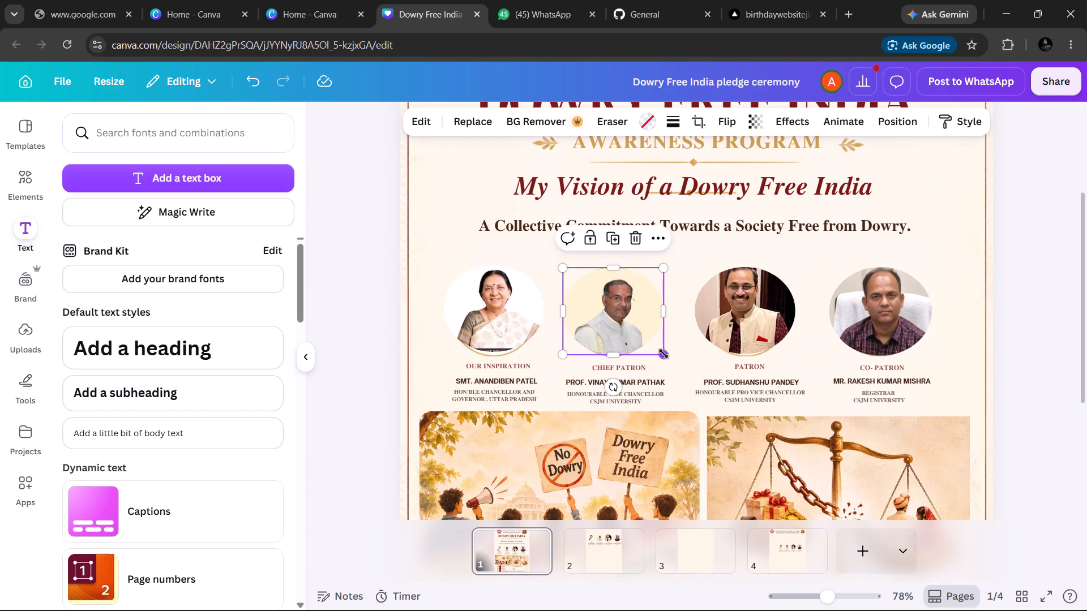
left_click(664, 354)
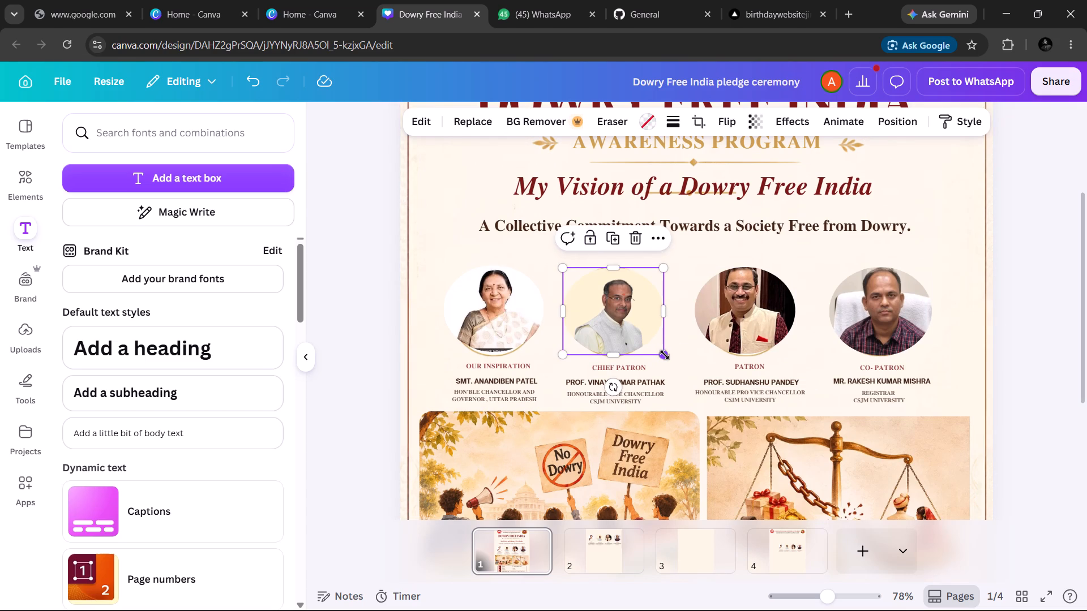
left_click(665, 355)
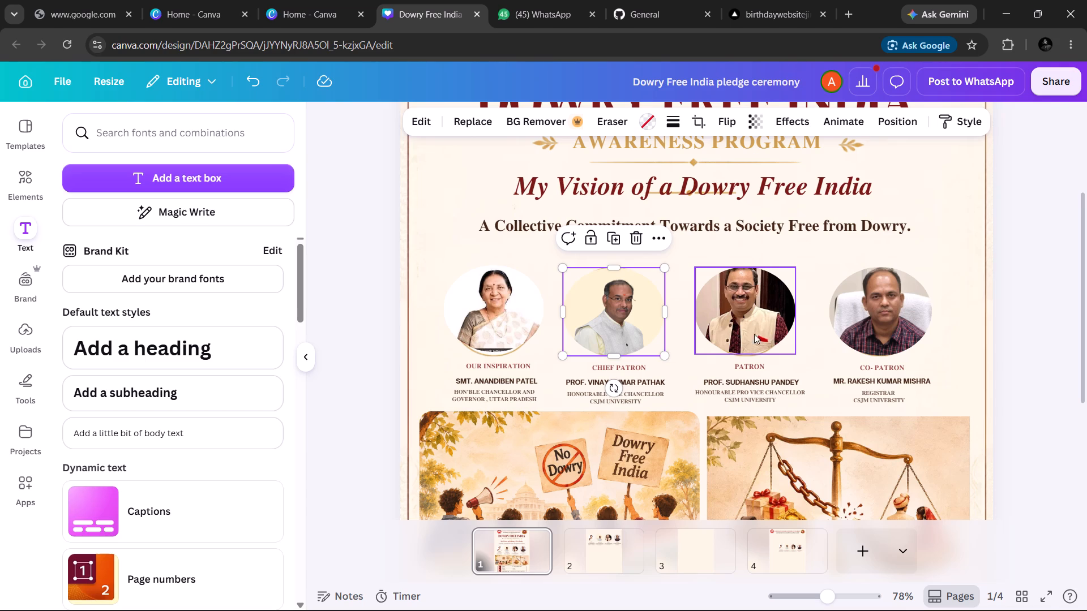
left_click(709, 350)
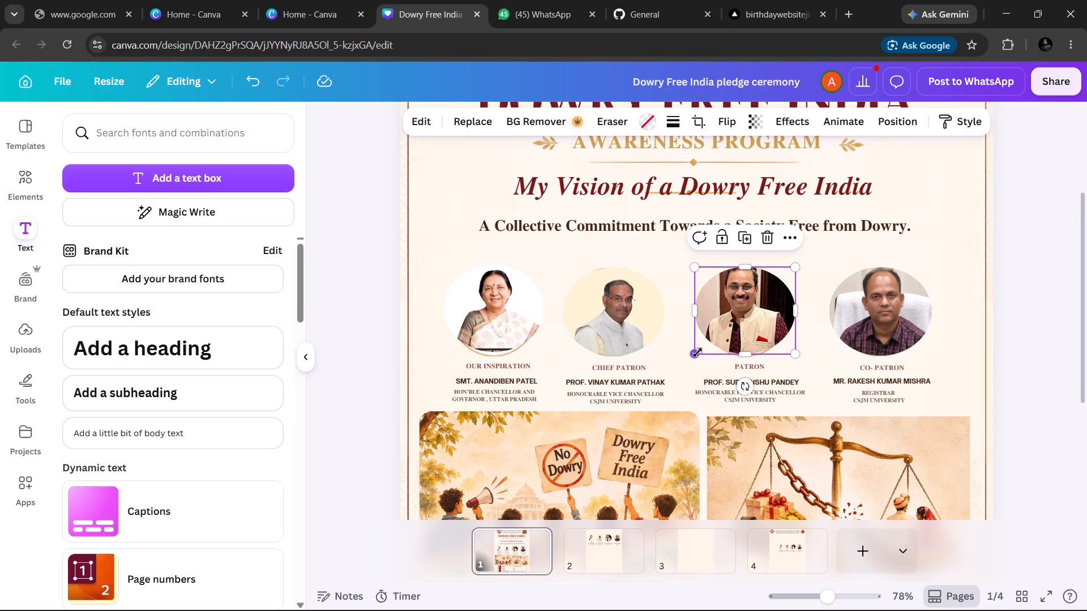
left_click(697, 352)
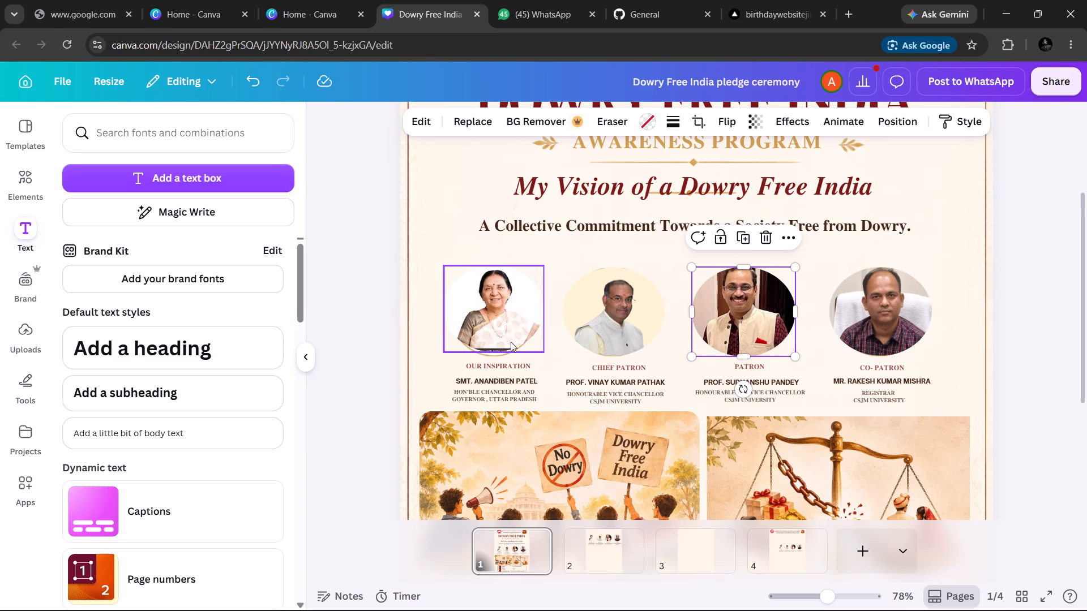
Delete page 4 with the duplicate patron row and the blank page 3.
left_click_drag(1085, 305, 1085, 423)
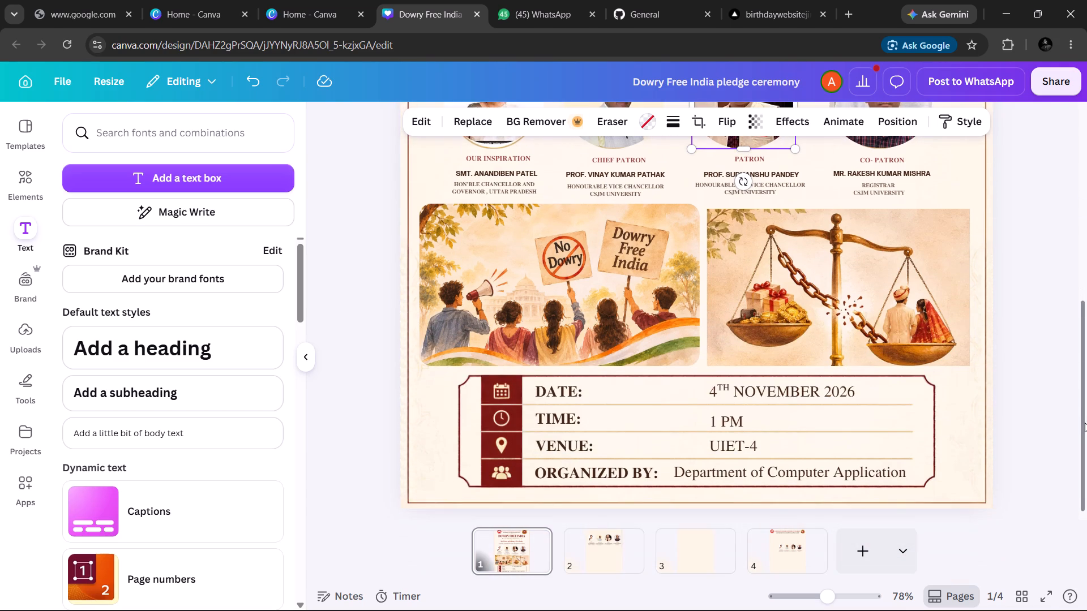
left_click_drag(1085, 423, 1080, 394)
double_click(822, 531)
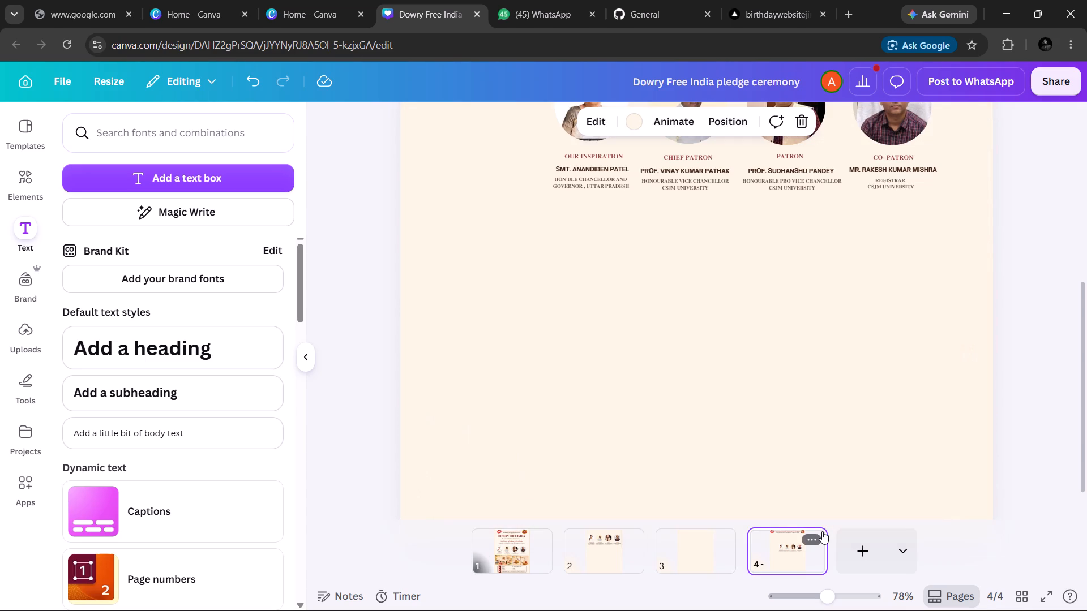
key("Delete")
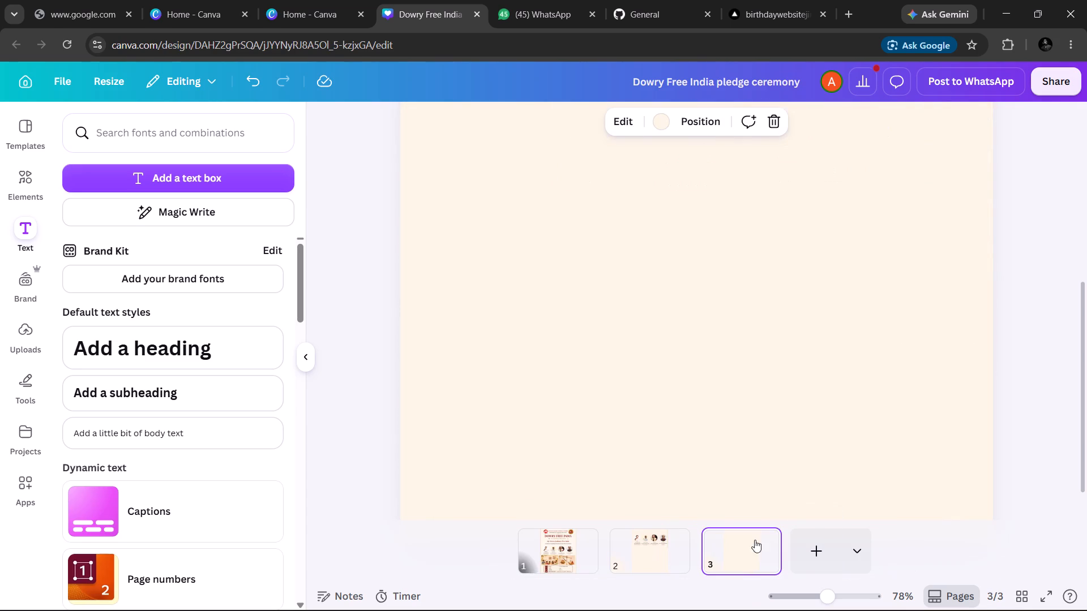
left_click(748, 549)
key("Delete")
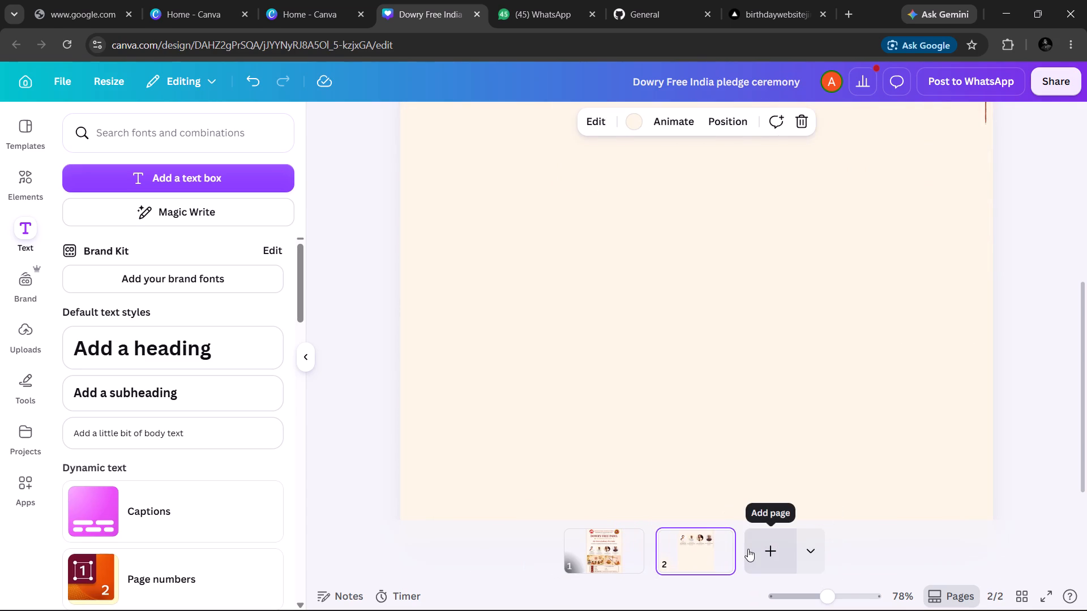
On page 1, raise the My Vision line and lower the small gold divider it covers to just above the Collective Commitment line.
left_click(613, 561)
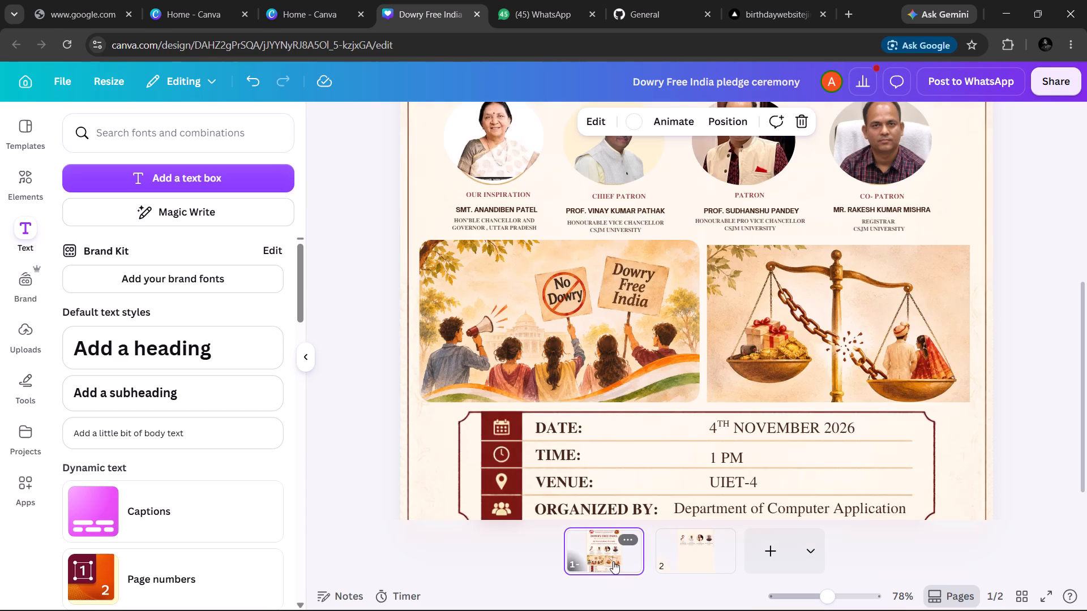
left_click_drag(1085, 336, 1086, 481)
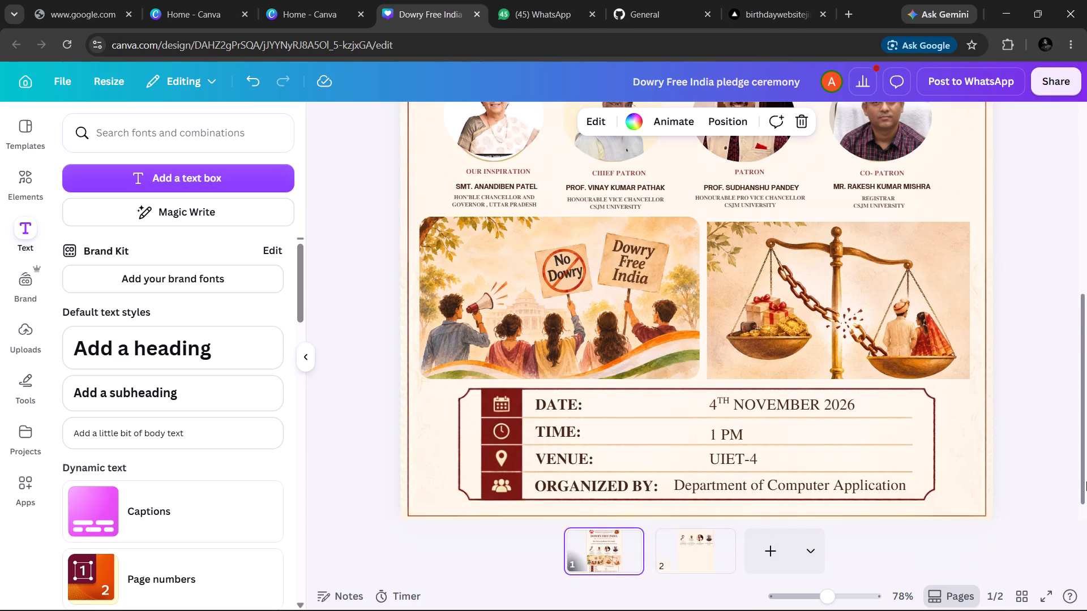
left_click_drag(1086, 481, 1086, 85)
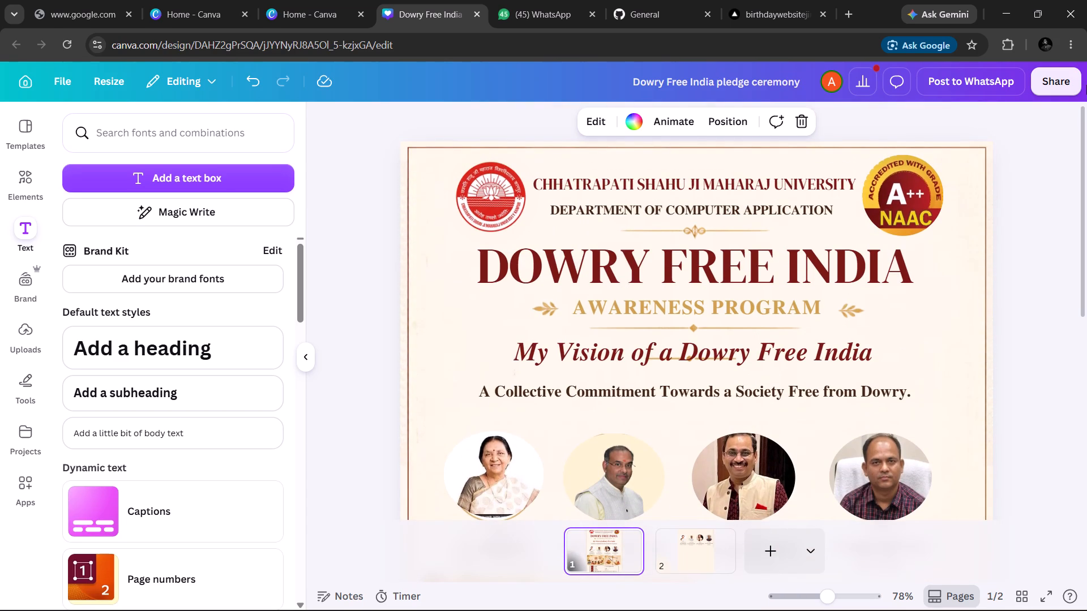
left_click(679, 359)
left_click(673, 356)
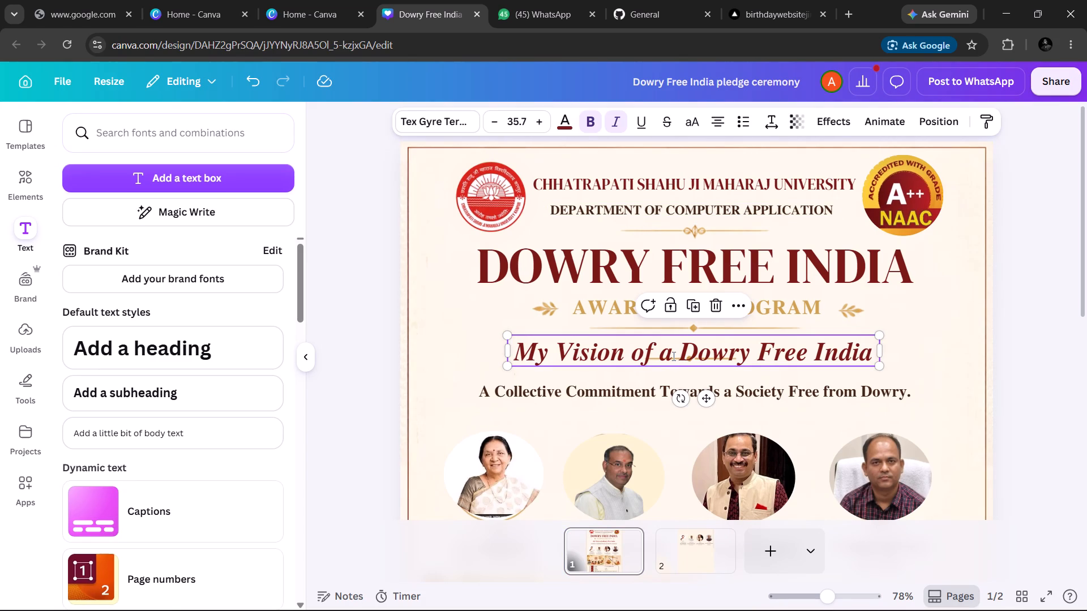
left_click(673, 356)
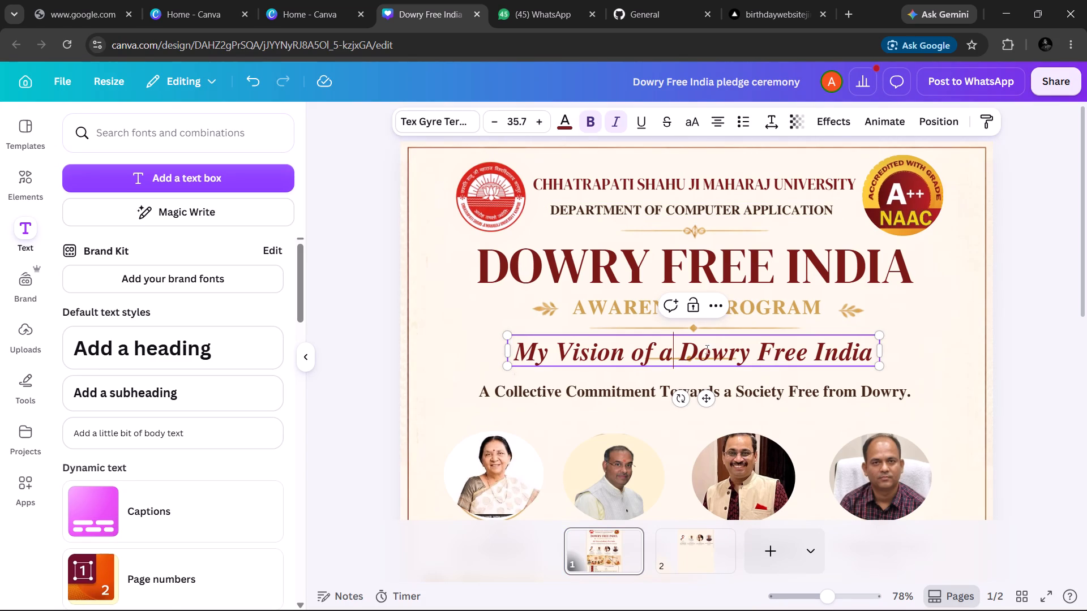
left_click_drag(800, 351, 794, 335)
left_click_drag(703, 331, 700, 319)
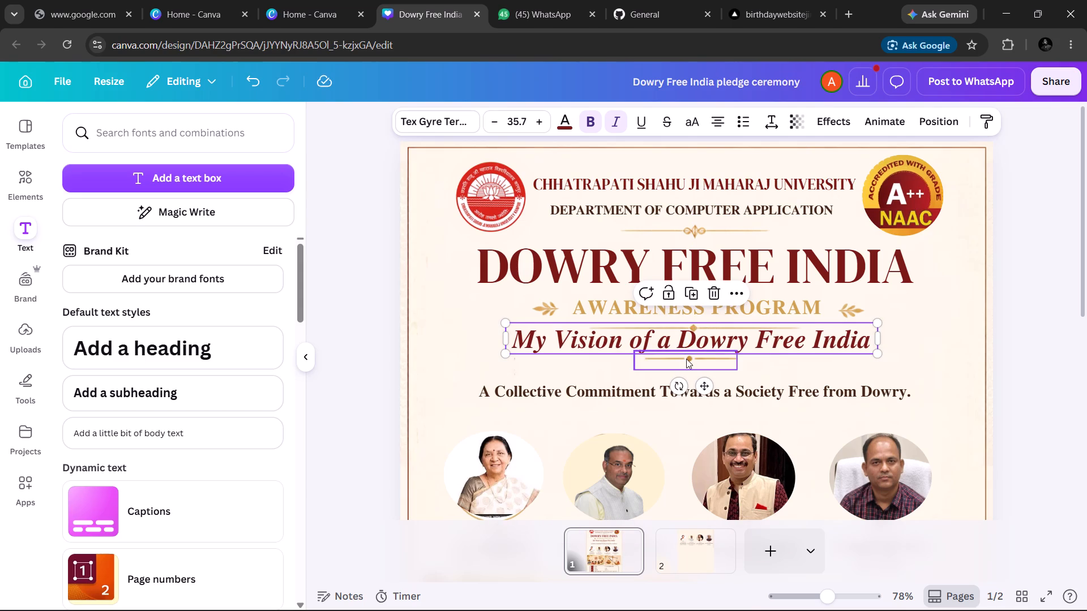
left_click_drag(686, 359, 686, 369)
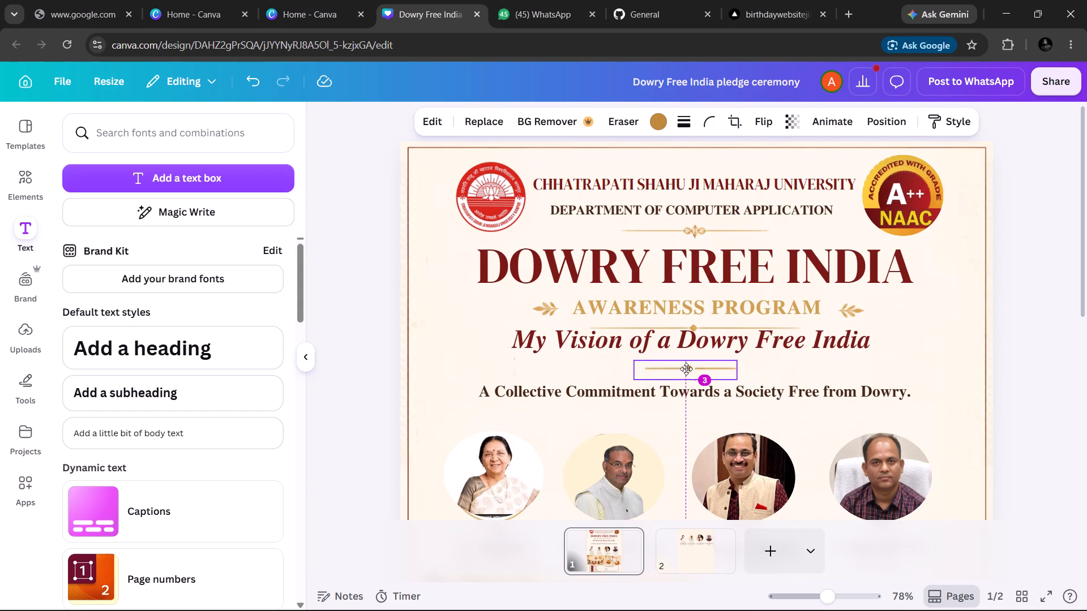
left_click_drag(686, 369, 686, 373)
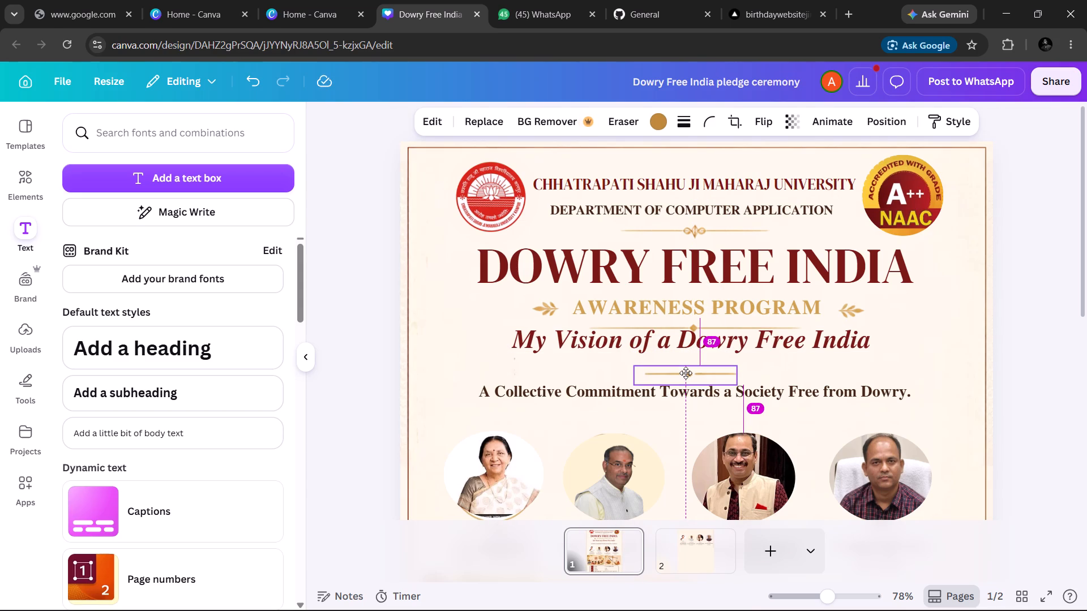
left_click_drag(686, 373, 686, 372)
Lower the My Vision of a Dowry Free India line again, leaving more space beneath the upper gold divider.
left_click_drag(752, 338, 755, 347)
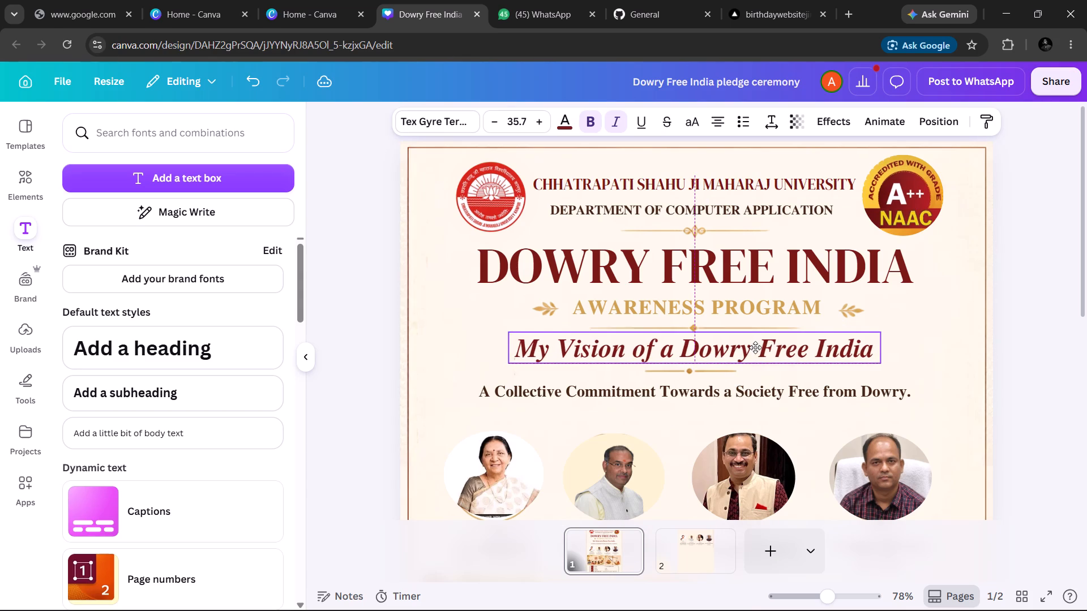
left_click_drag(755, 347, 755, 348)
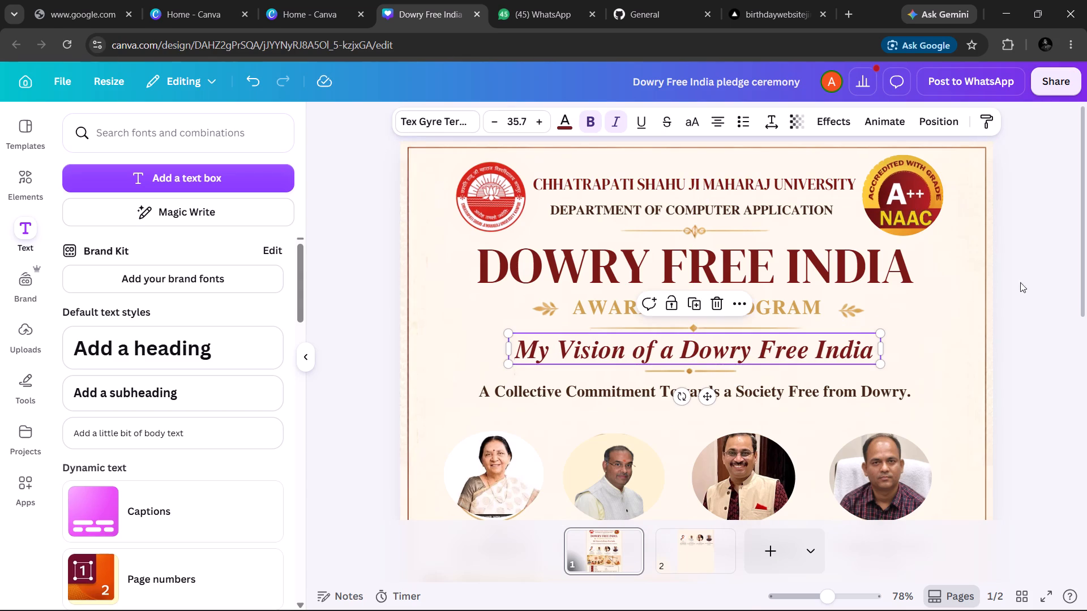
left_click(1077, 294)
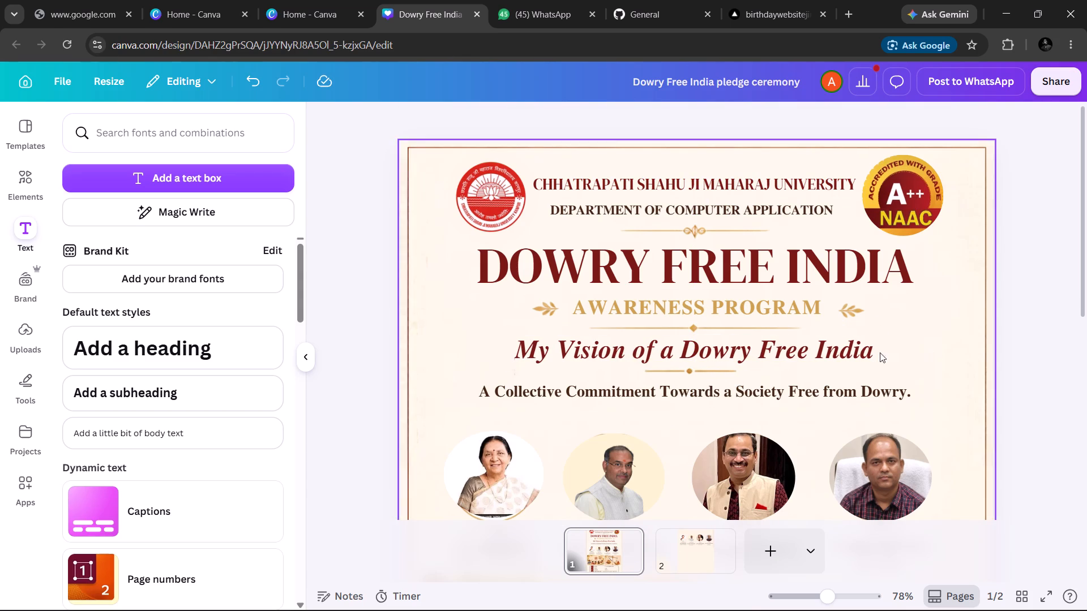
left_click_drag(848, 350, 853, 356)
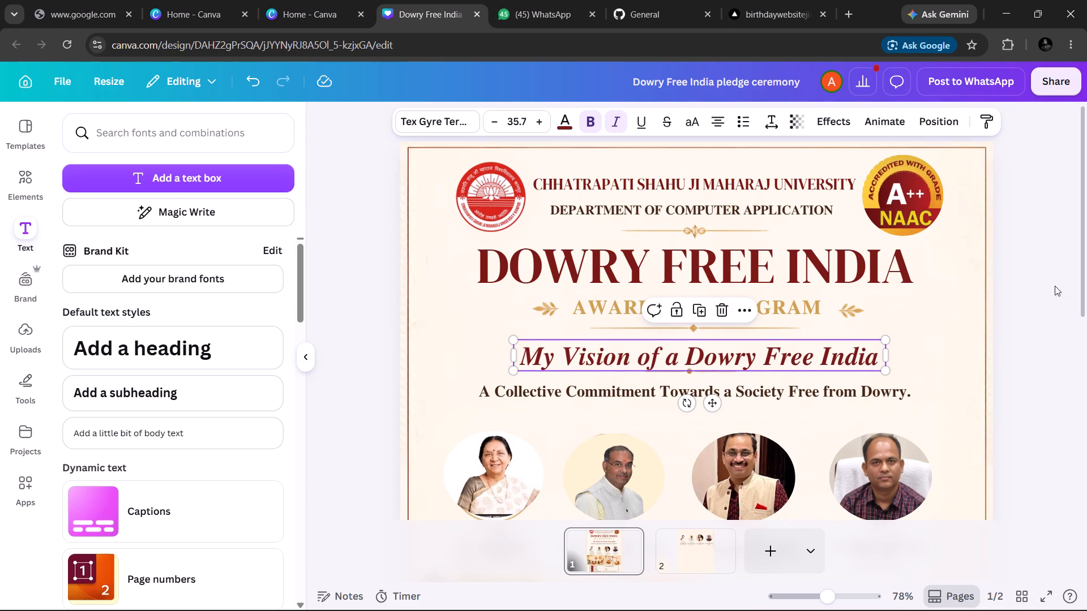
left_click(1086, 266)
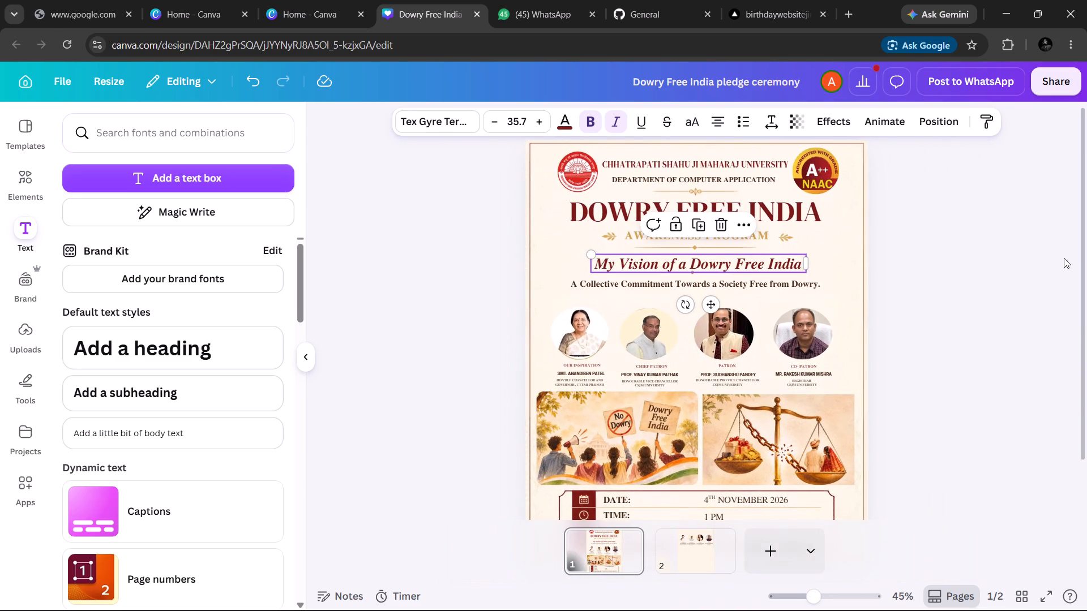
left_click(1005, 183)
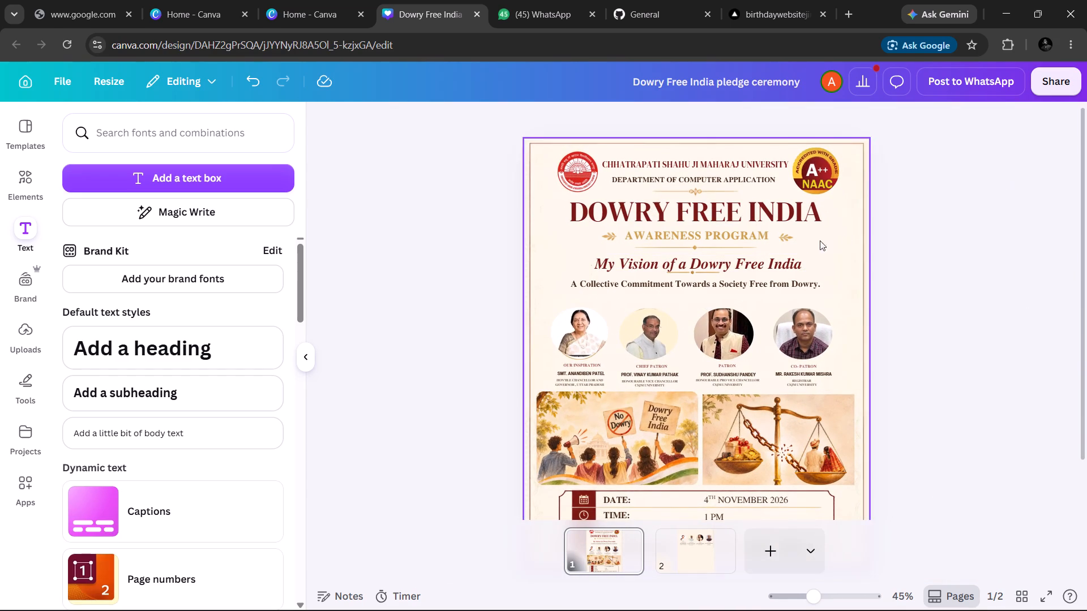
Lower the small gold divider slightly so it sits between the My Vision line and the Collective Commitment line.
left_click(694, 273)
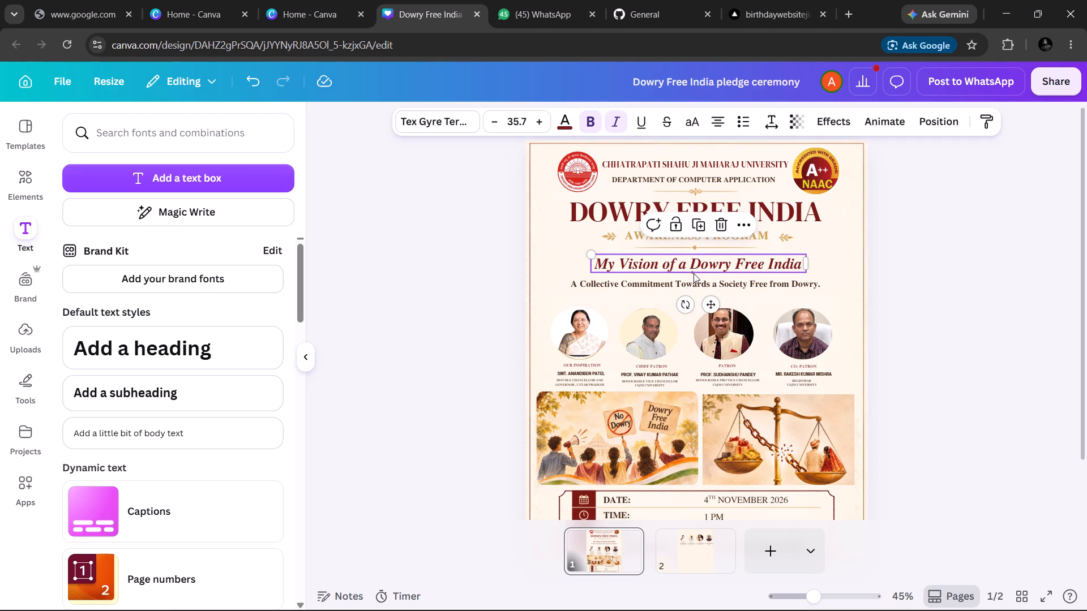
left_click(692, 274)
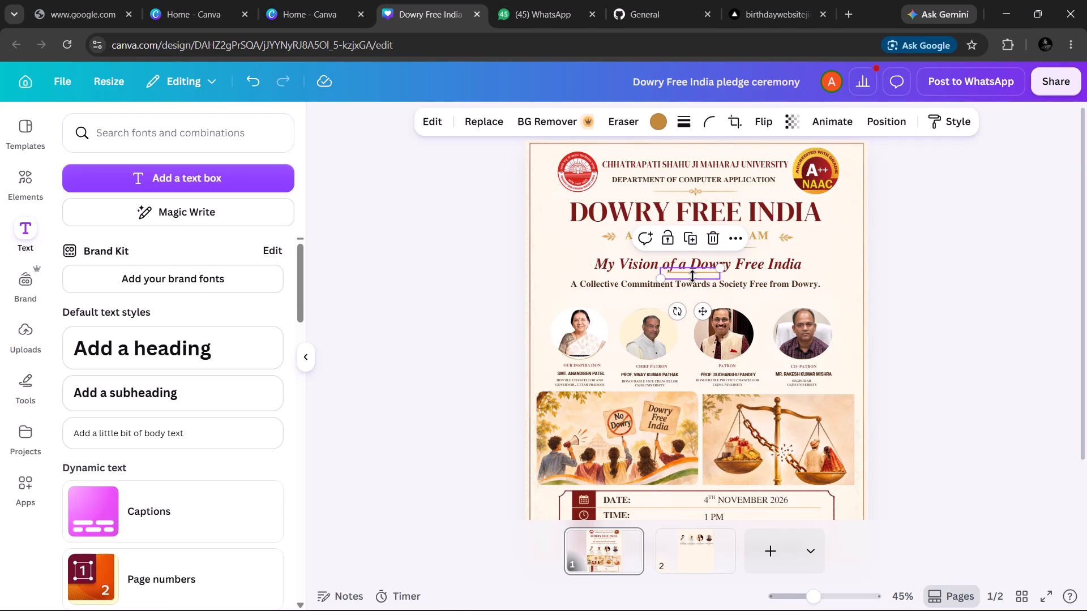
left_click(935, 236)
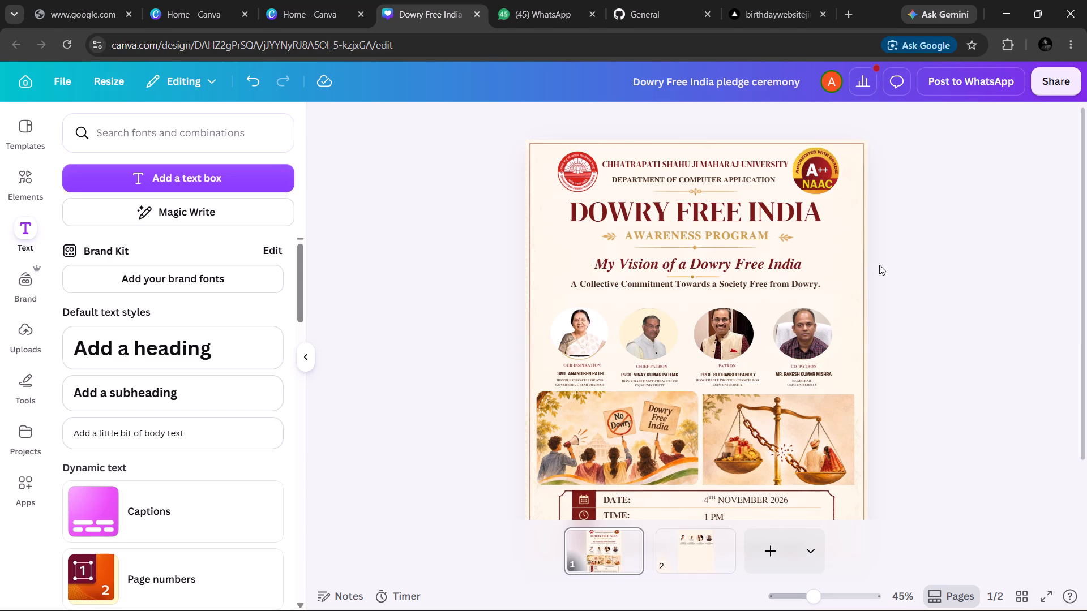
Nudge the Awareness Program text slightly lower, in line with the leaf ornaments.
left_click(746, 236)
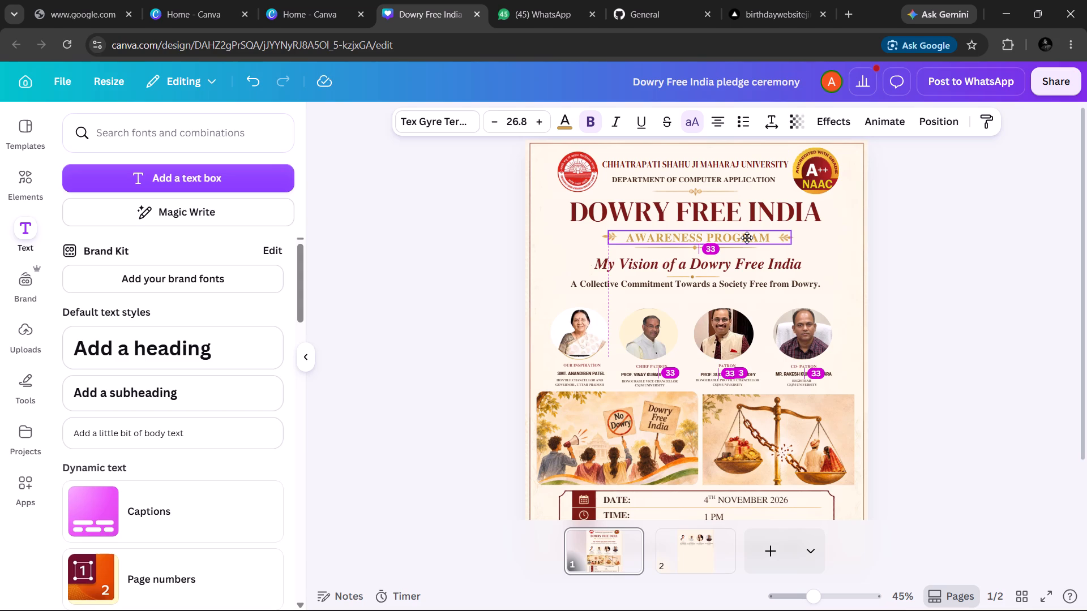
Select the gold leaf ornaments on either side of the Awareness Program text to adjust them.
left_click(605, 239)
left_click(587, 248)
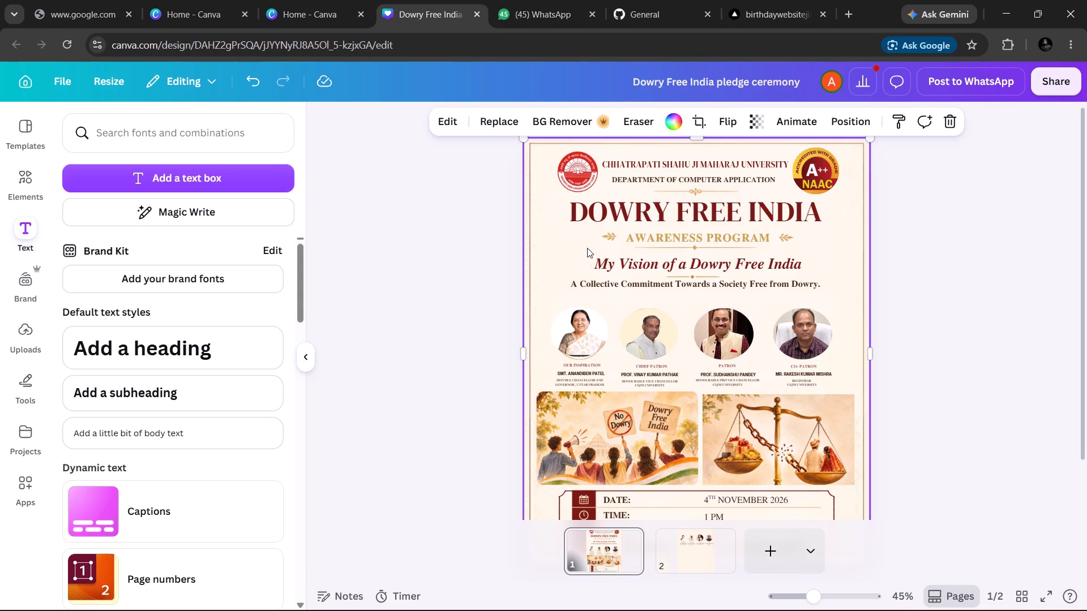
left_click(604, 238)
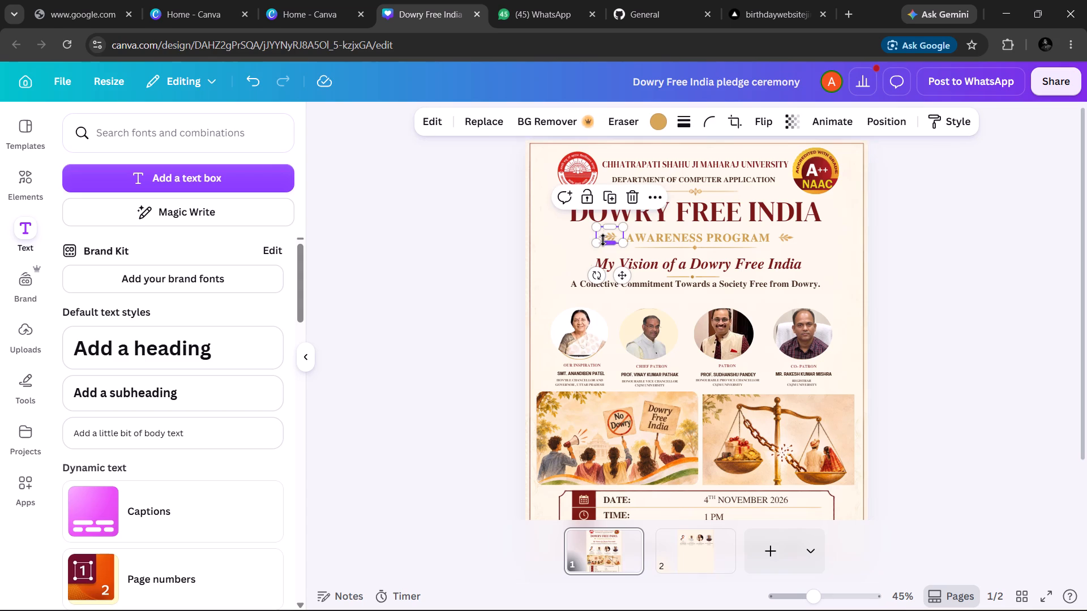
left_click(786, 239)
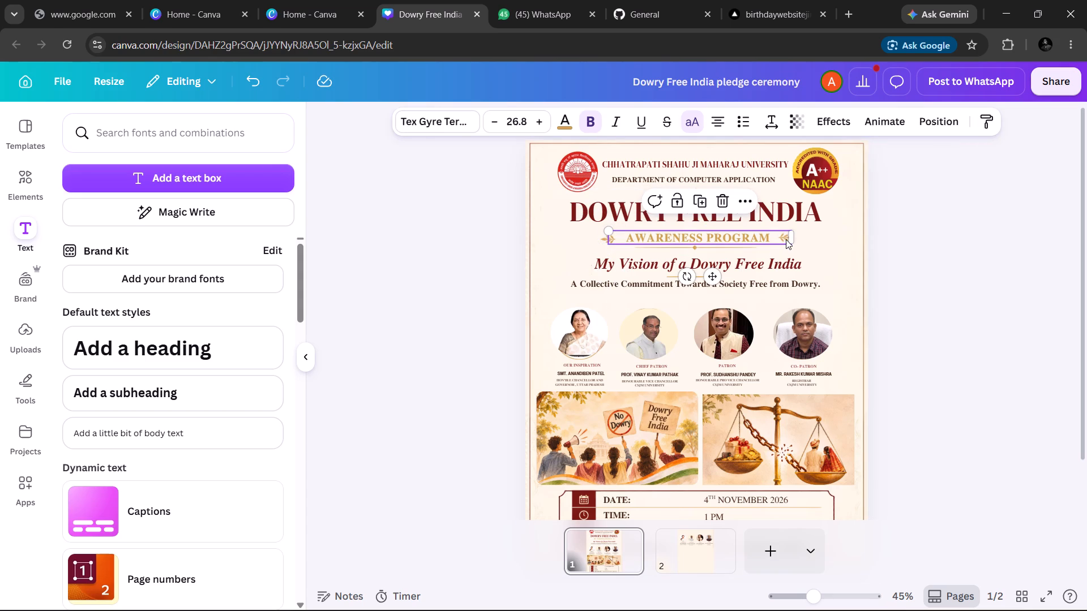
double_click(779, 239)
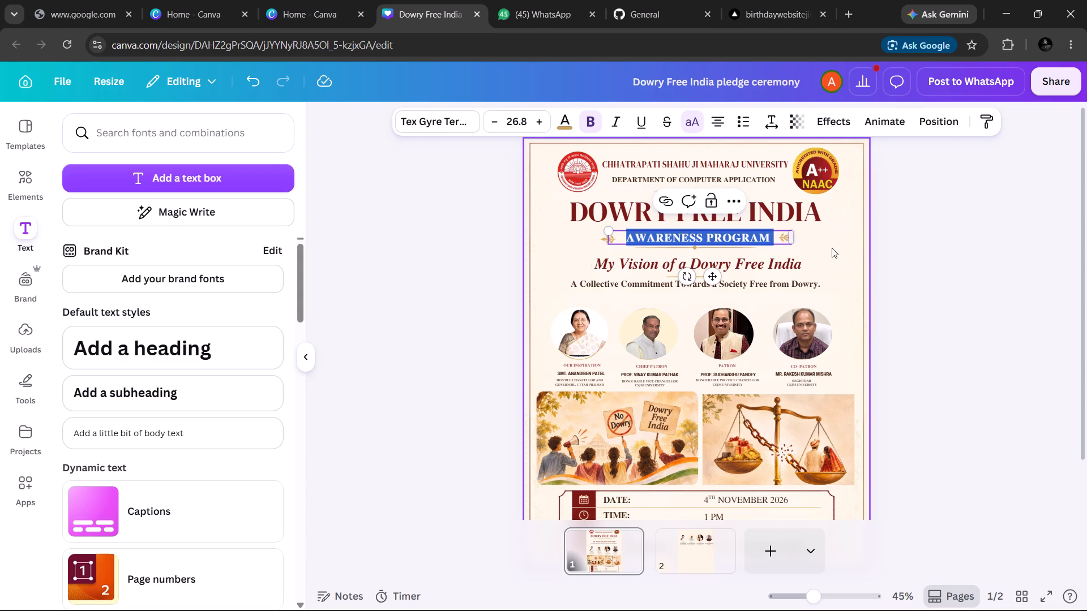
left_click(851, 247)
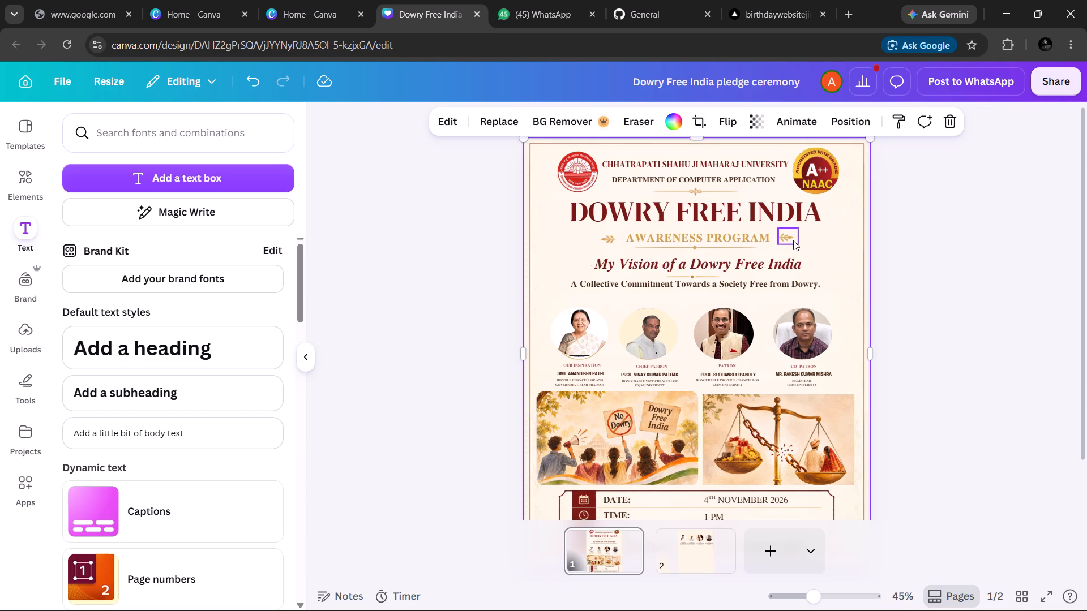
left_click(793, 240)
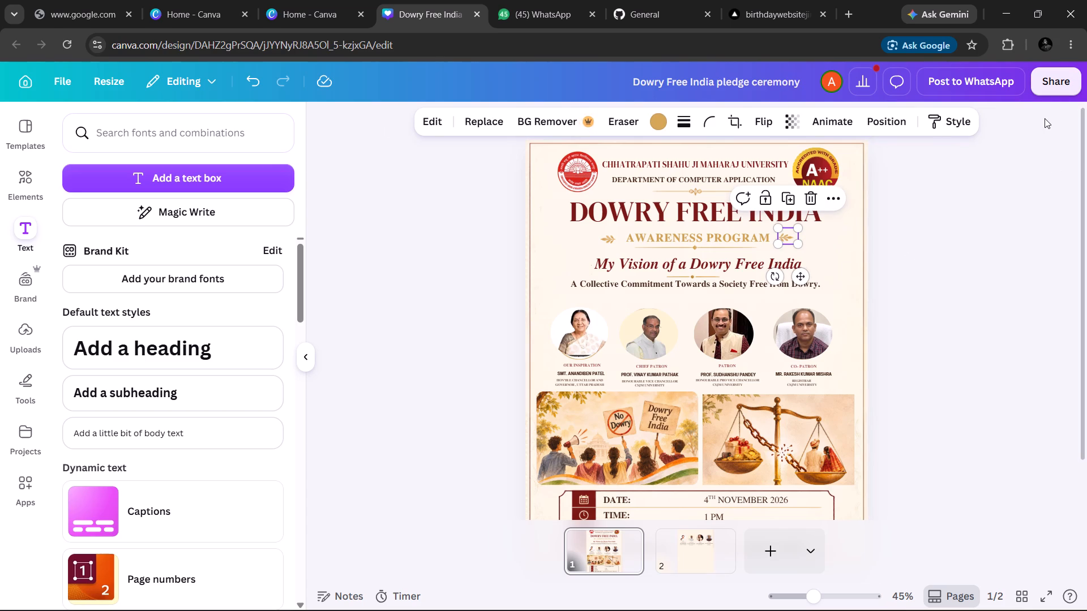
Open the download settings for the Dowry Free India pledge ceremony design.
left_click(1050, 91)
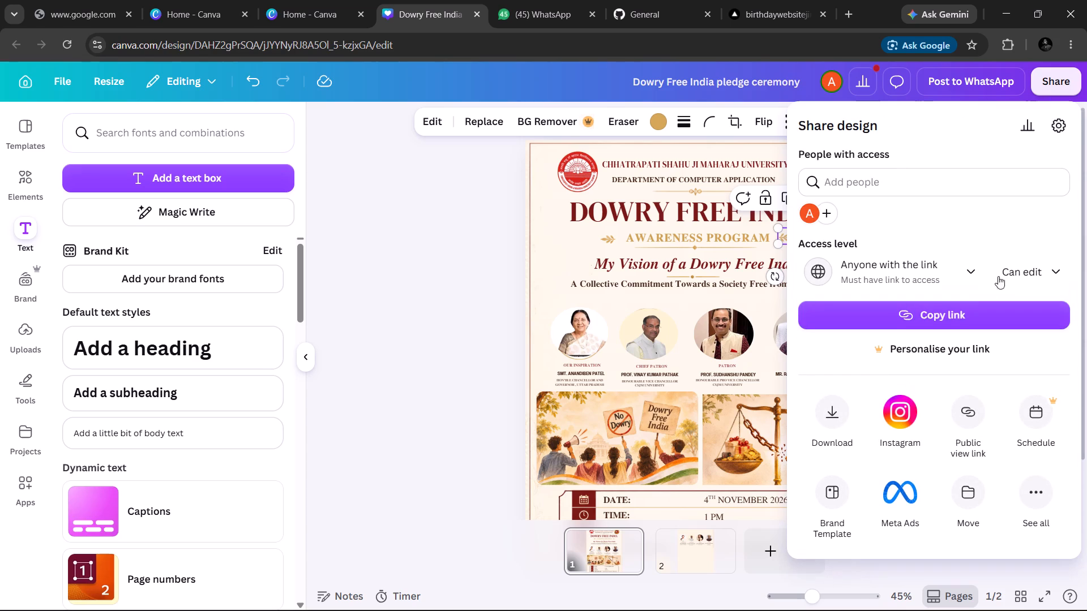
left_click(840, 399)
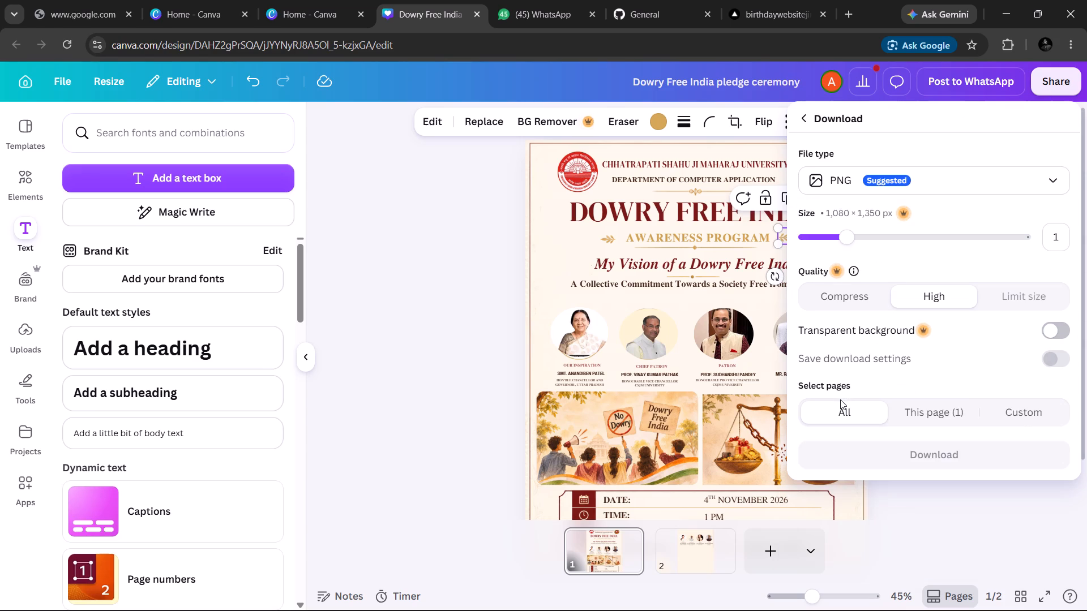
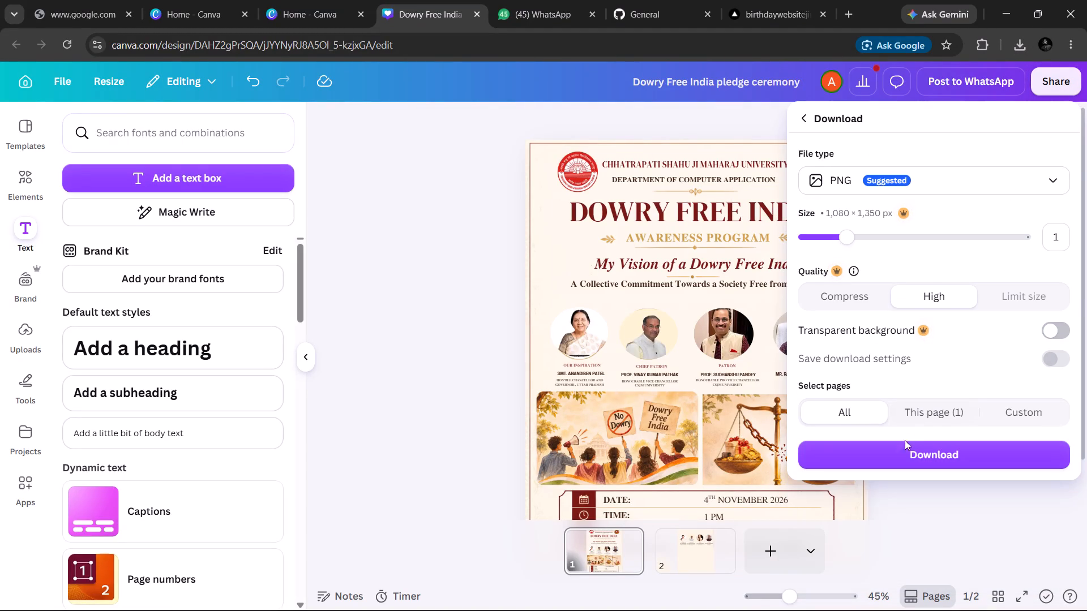
Download all pages of the Dowry Free India pledge ceremony design as high-quality PNG files.
left_click(904, 446)
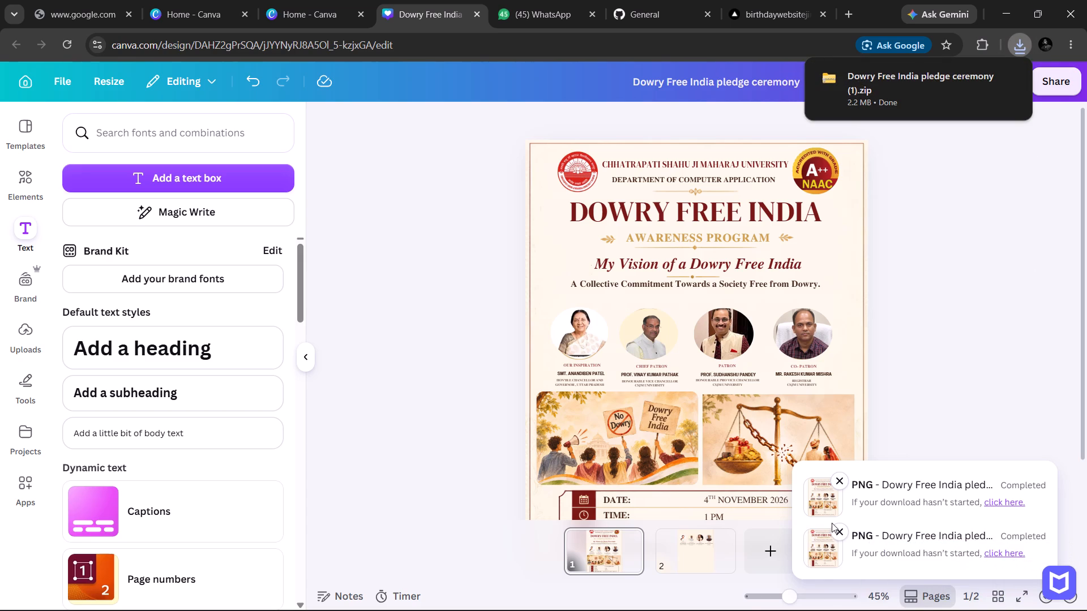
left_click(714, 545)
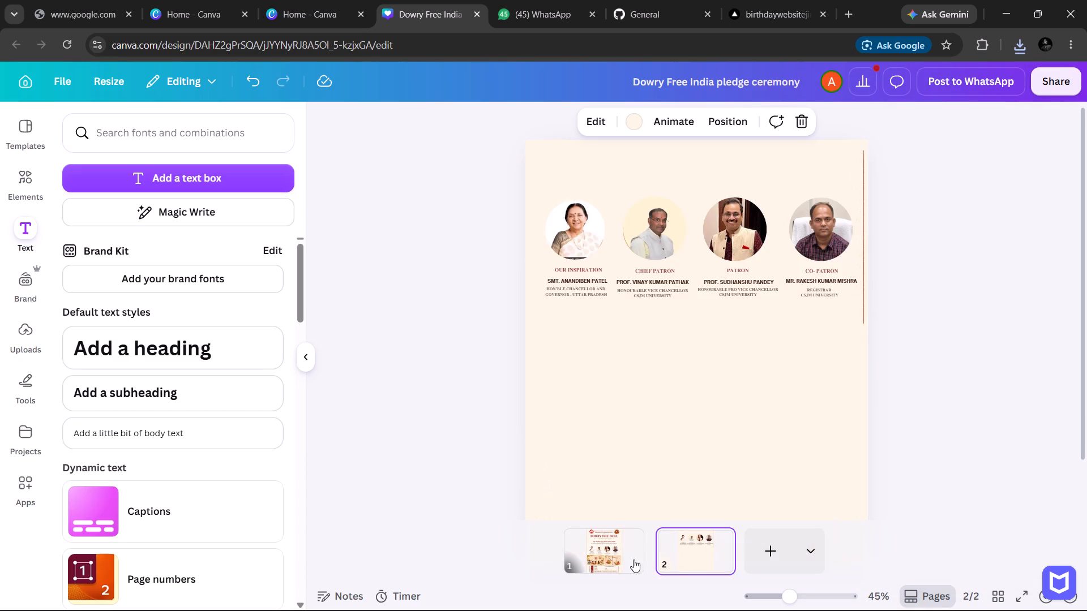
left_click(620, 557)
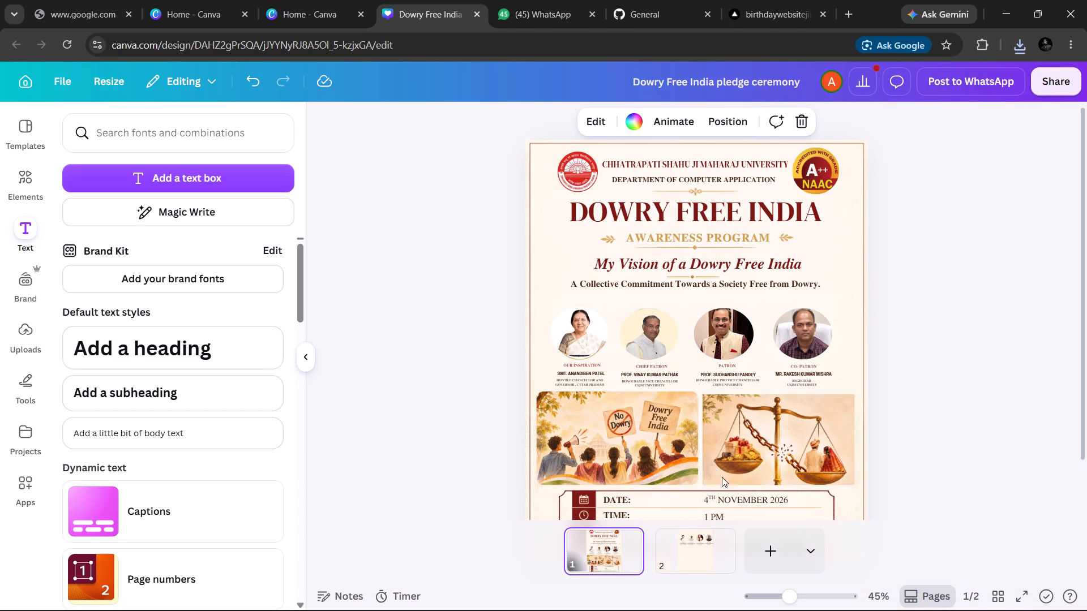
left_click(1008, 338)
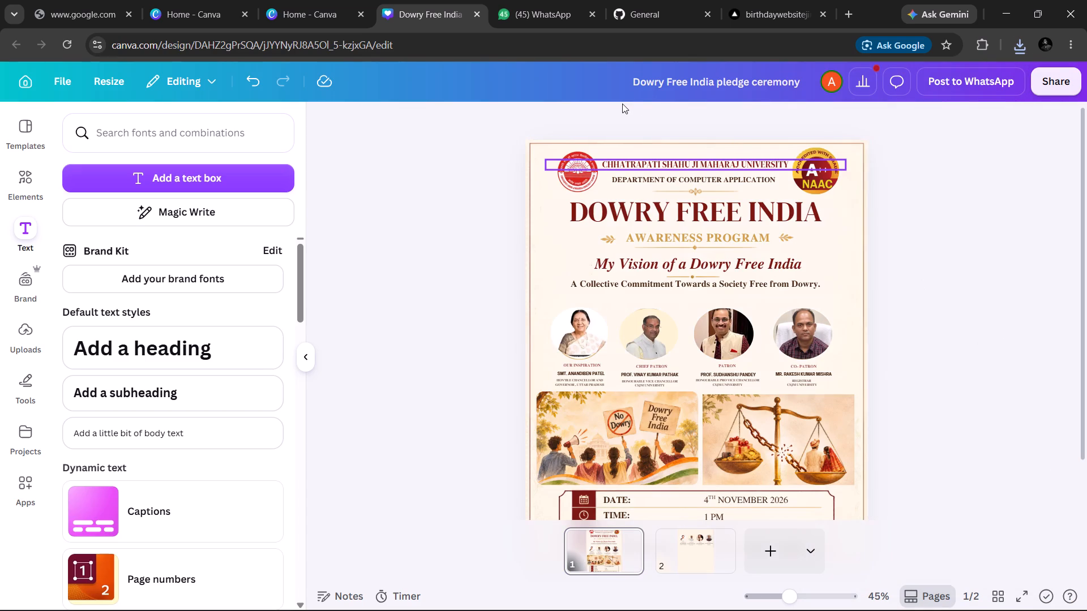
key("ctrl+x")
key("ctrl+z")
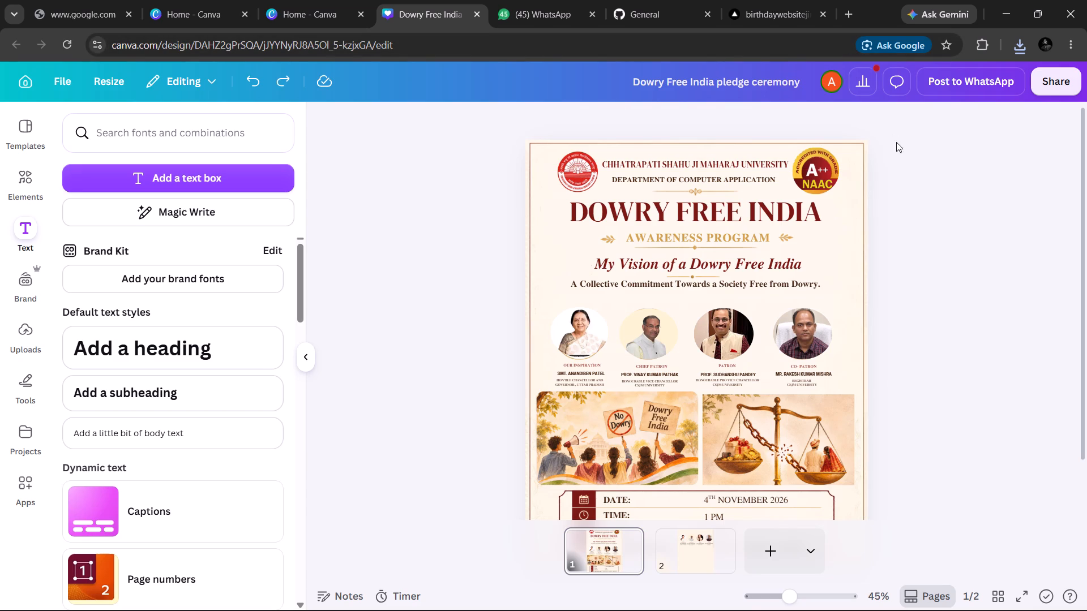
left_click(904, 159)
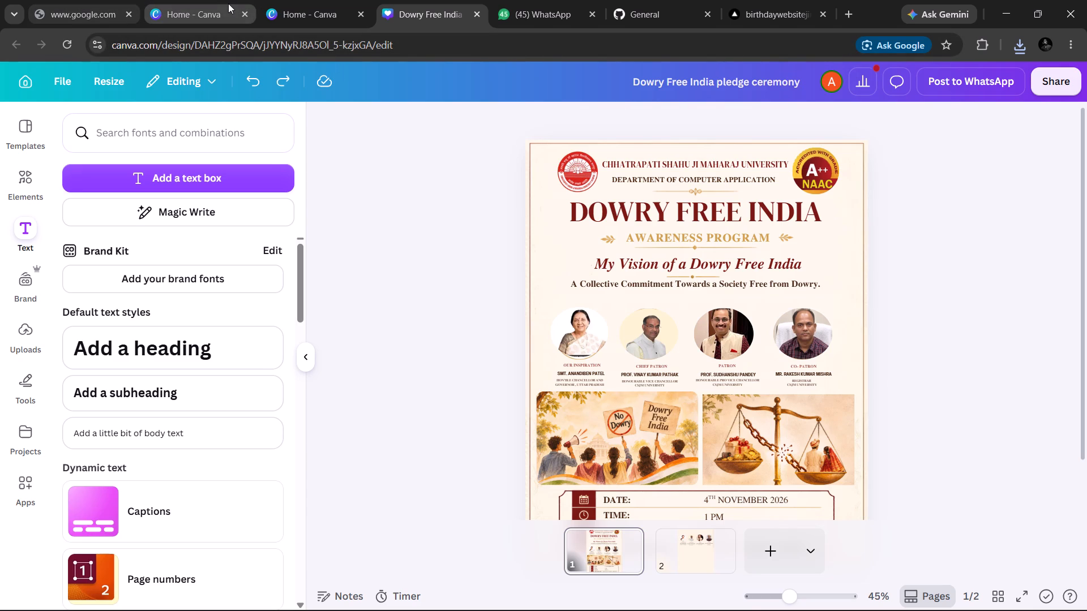
Open the downloaded Dowry Free India pledge ceremony .zip in File Explorer and preview exported images 2 and 1 in Photos.
left_click(1011, 47)
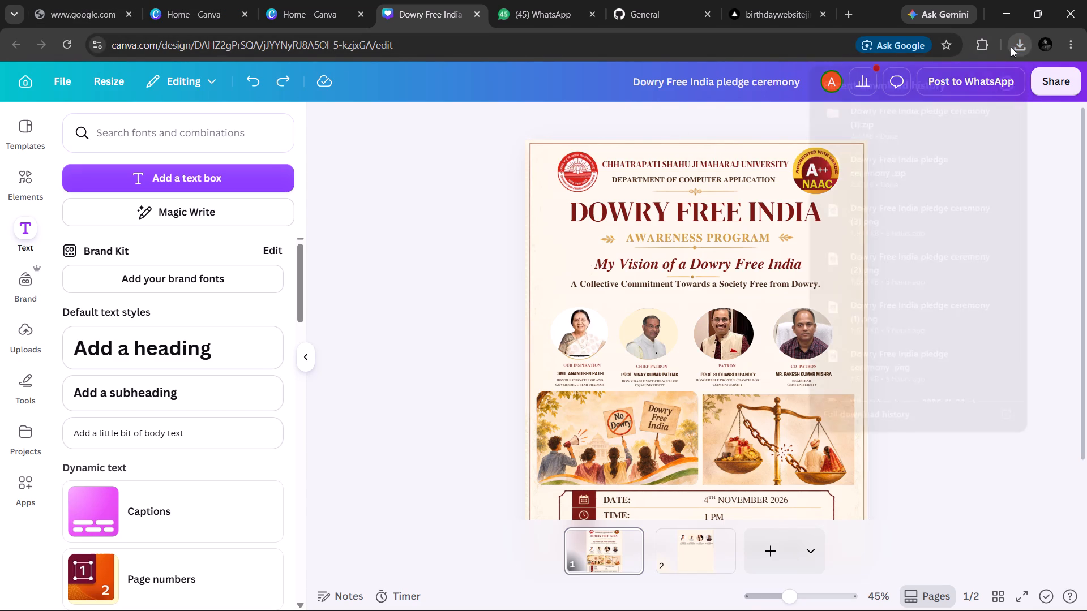
left_click(900, 163)
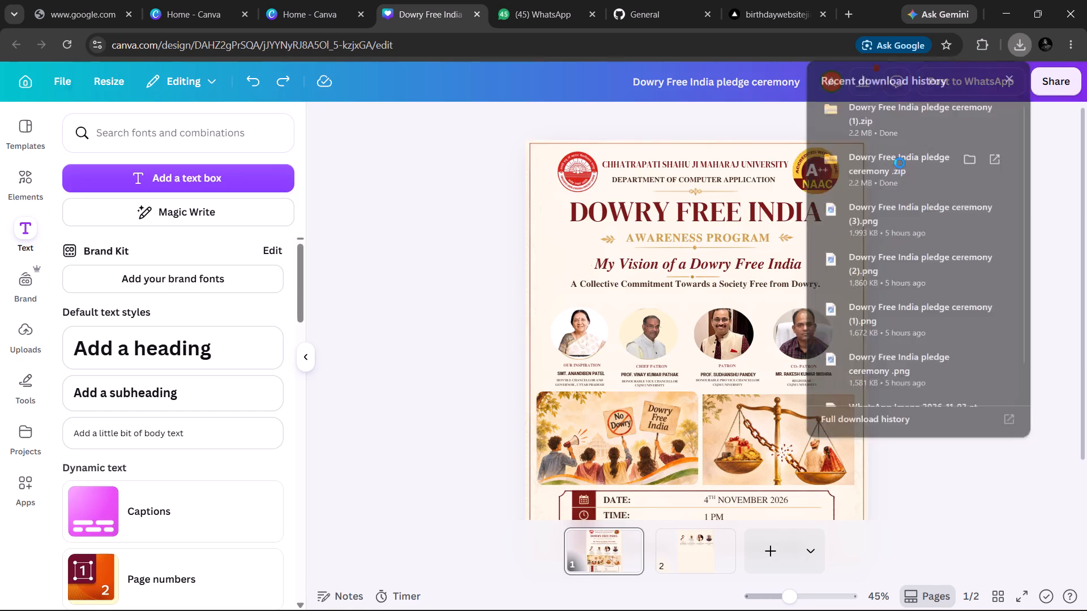
double_click(450, 201)
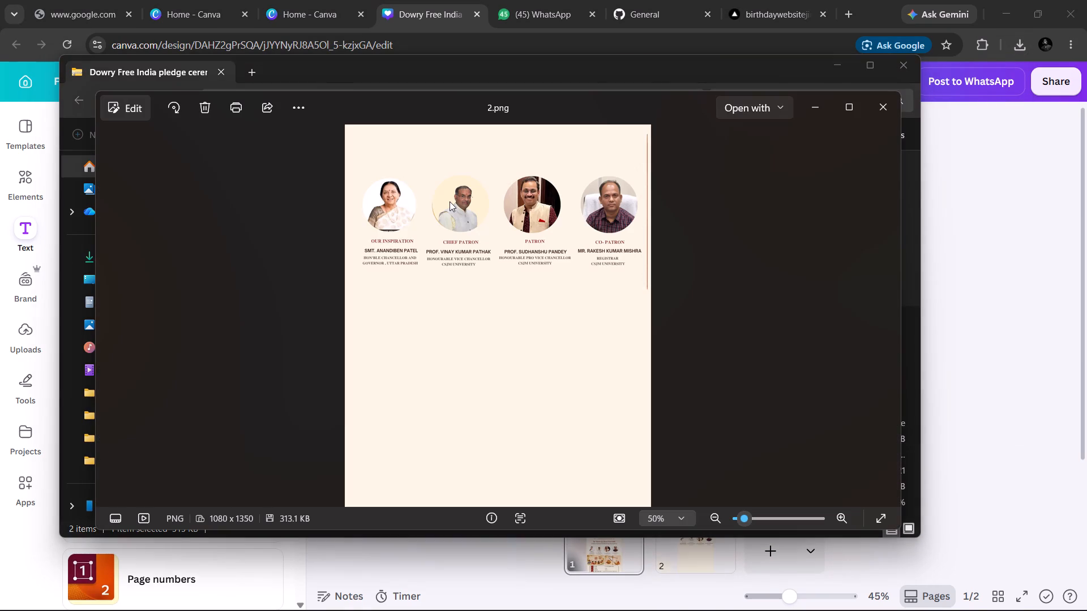
left_click(879, 116)
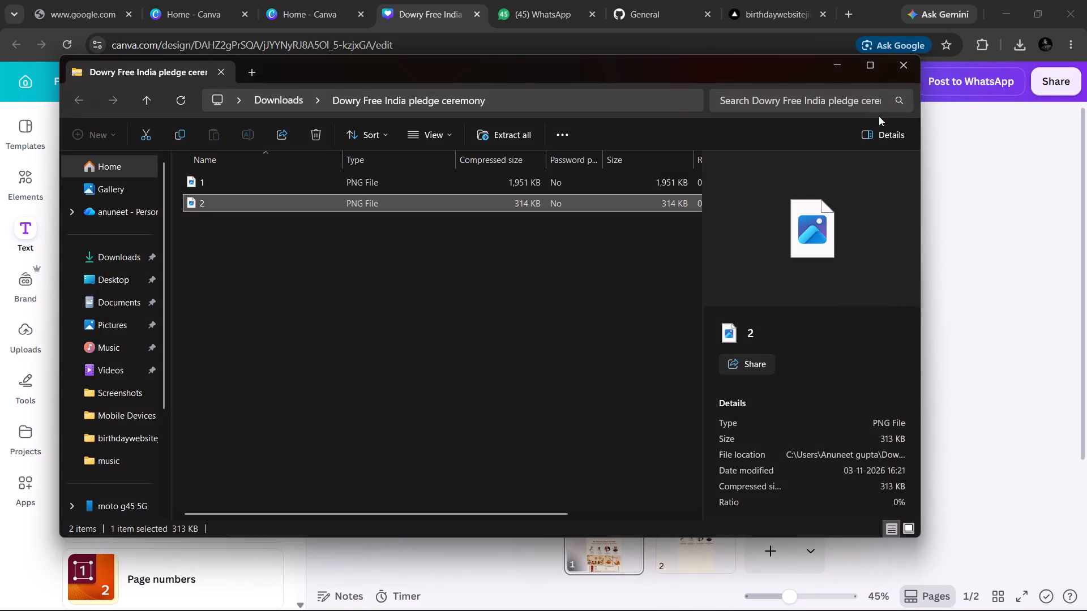
double_click(519, 184)
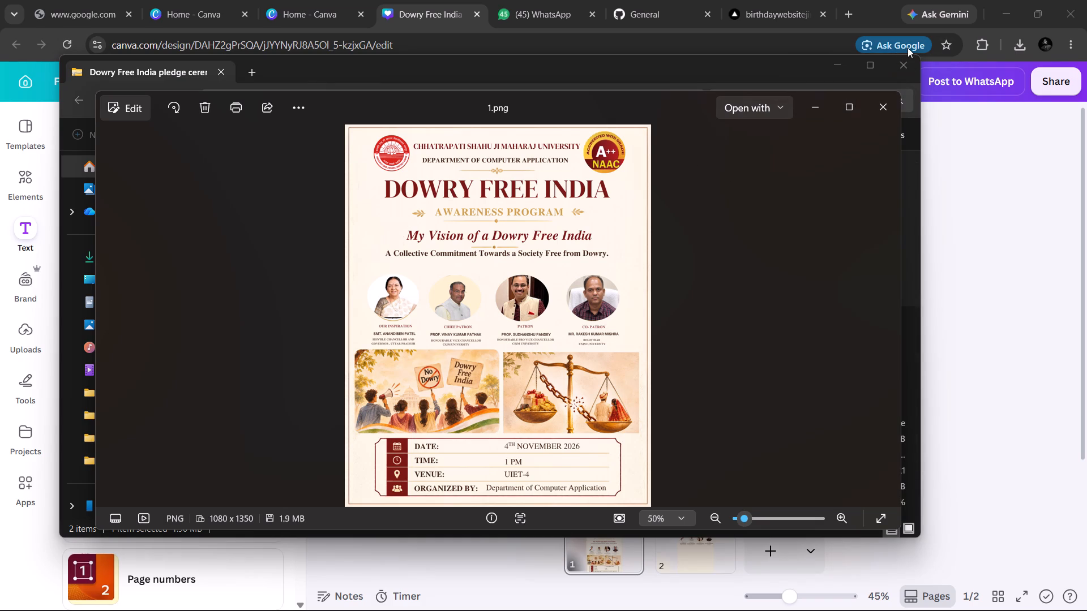
left_click(877, 96)
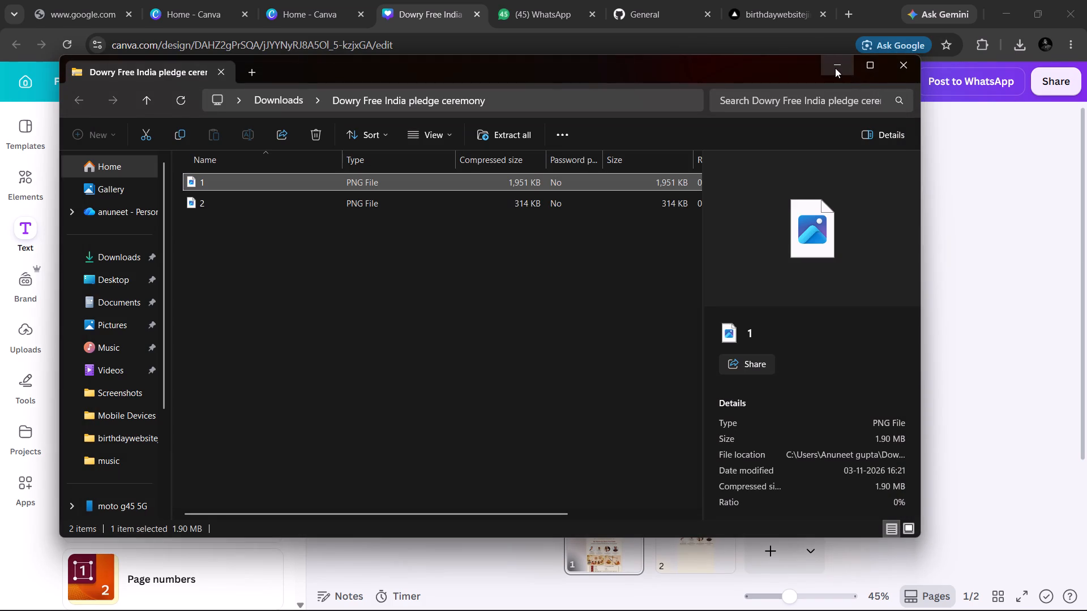
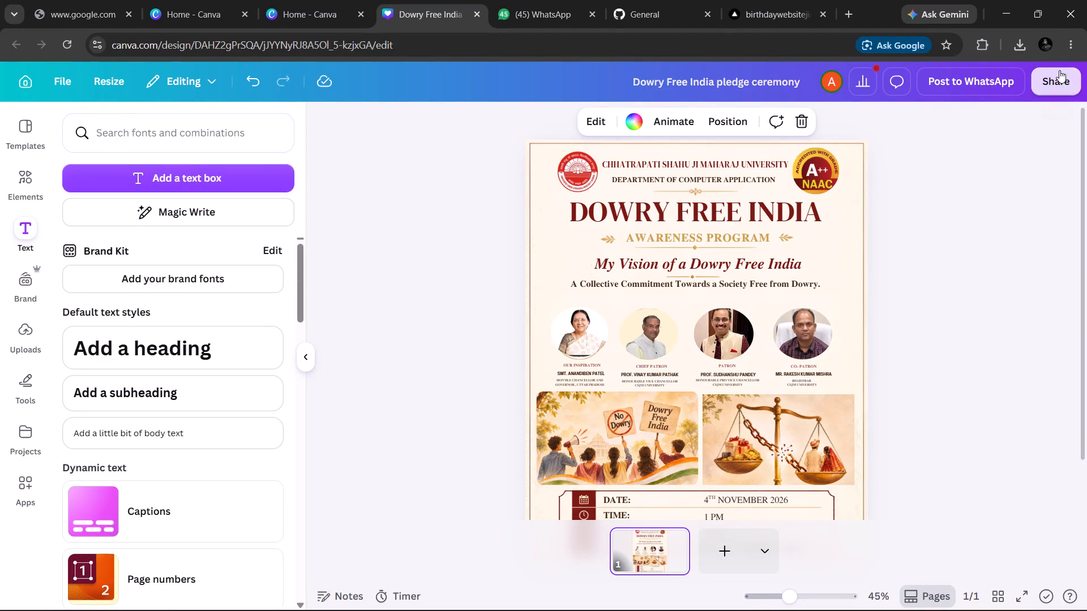
Open the download options for the Dowry Free India pledge ceremony design.
left_click(832, 414)
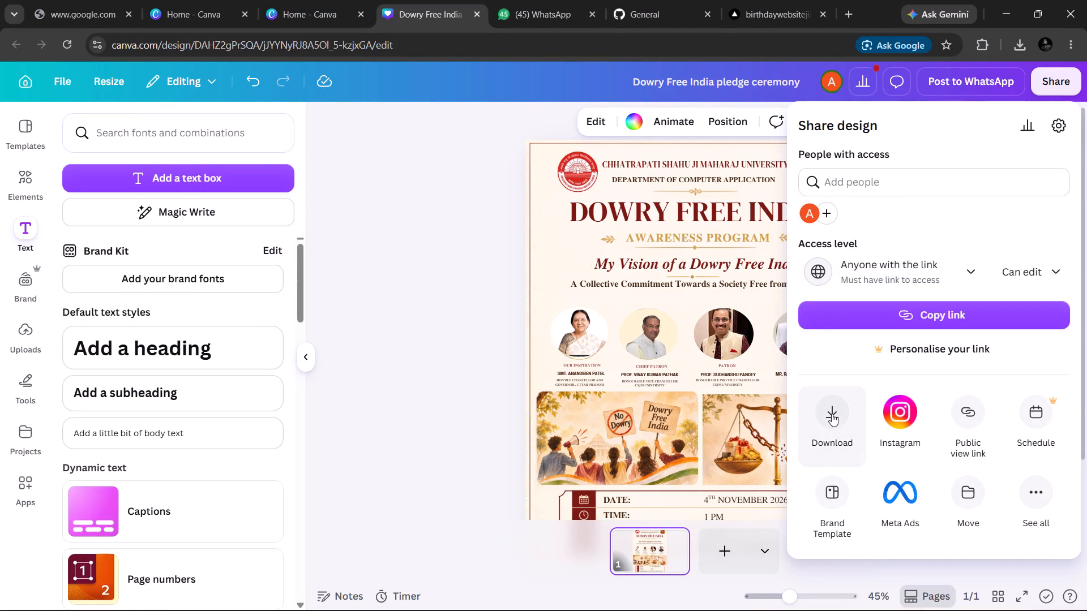
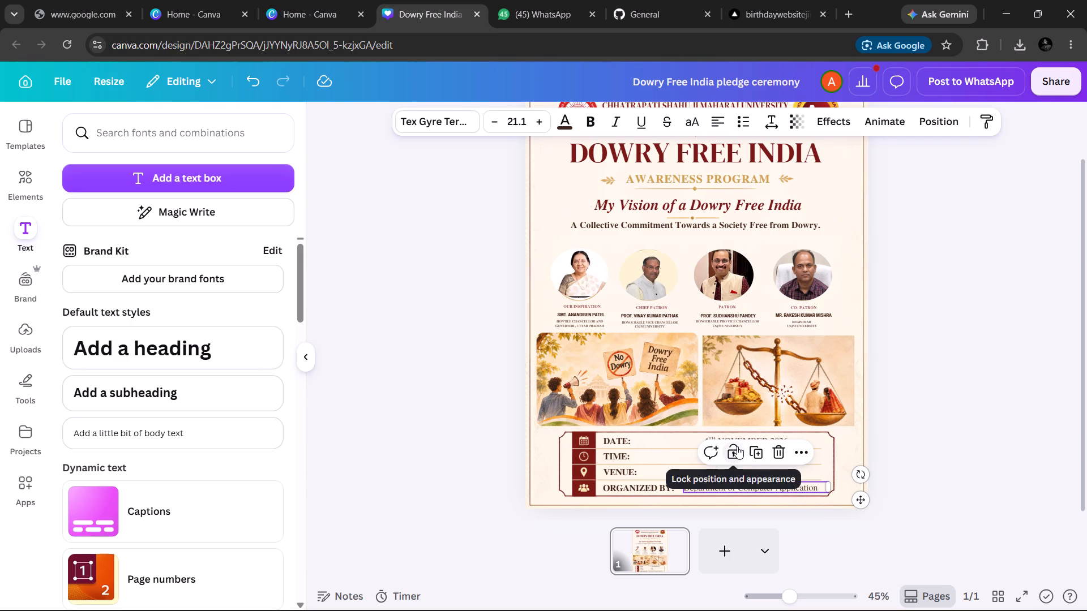
Append "and DSW" to the Department of Computer Application text in the ORGANIZED BY row.
left_click(818, 486)
key("space")
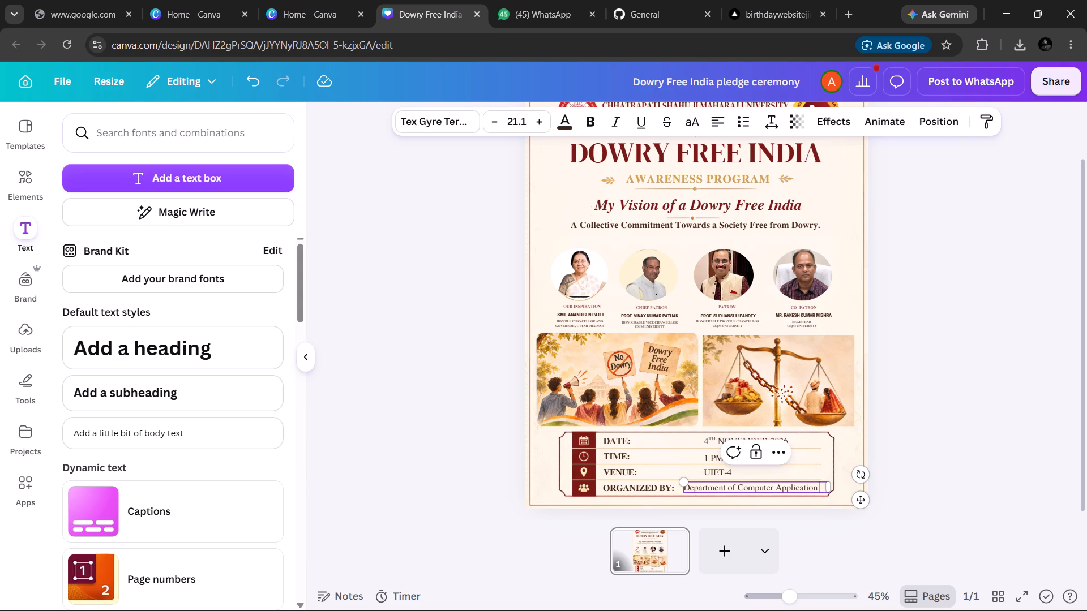
key("a")
key("n")
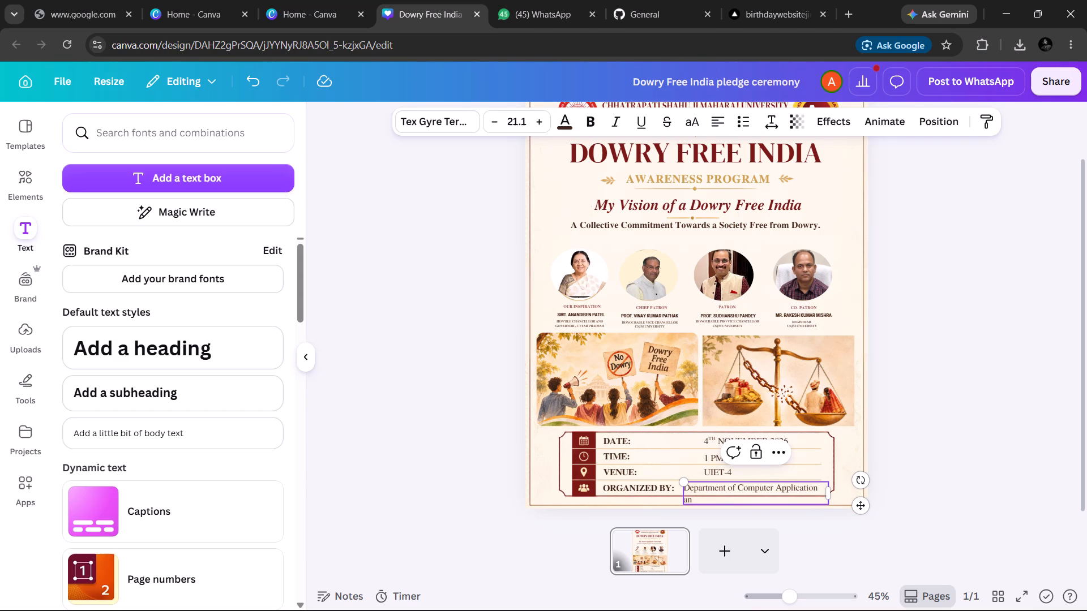
key("d")
key("space")
key("space")
key("d")
type("SW")
key("space")
Add "CSJM UNIVERSITY" in capitals after DSW in the ORGANIZED BY text.
type("cs")
type("==")
key("BackSpace")
key("BackSpace")
key("BackSpace")
key("BackSpace")
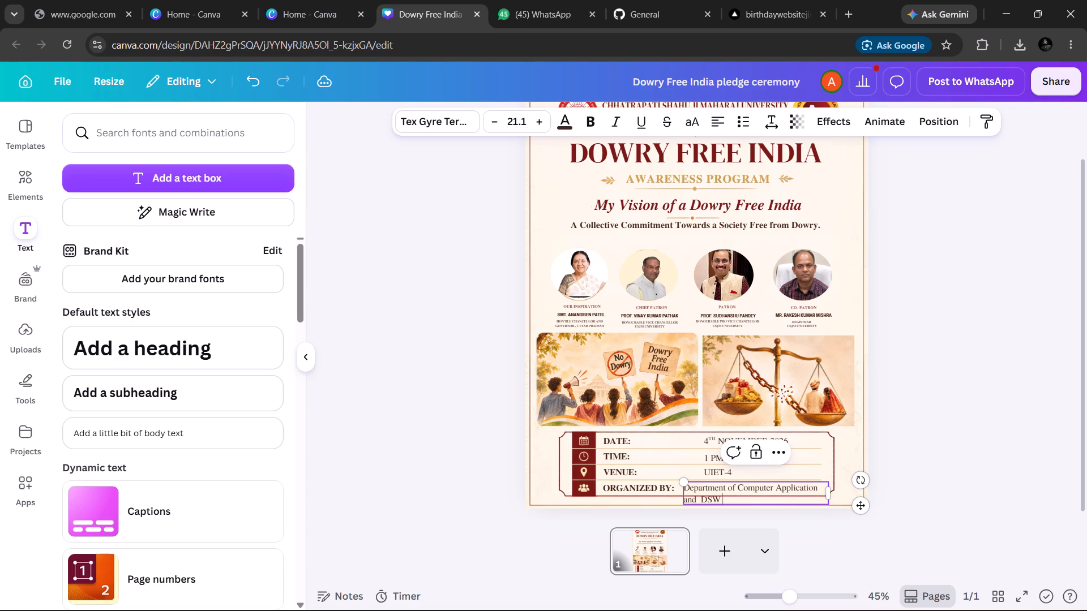
type("CSJM")
key("space")
key("u")
type("ni")
key("s")
key("BackSpace")
key("BackSpace")
type("iver")
key("BackSpace")
key("BackSpace")
key("BackSpace")
key("BackSpace")
key("BackSpace")
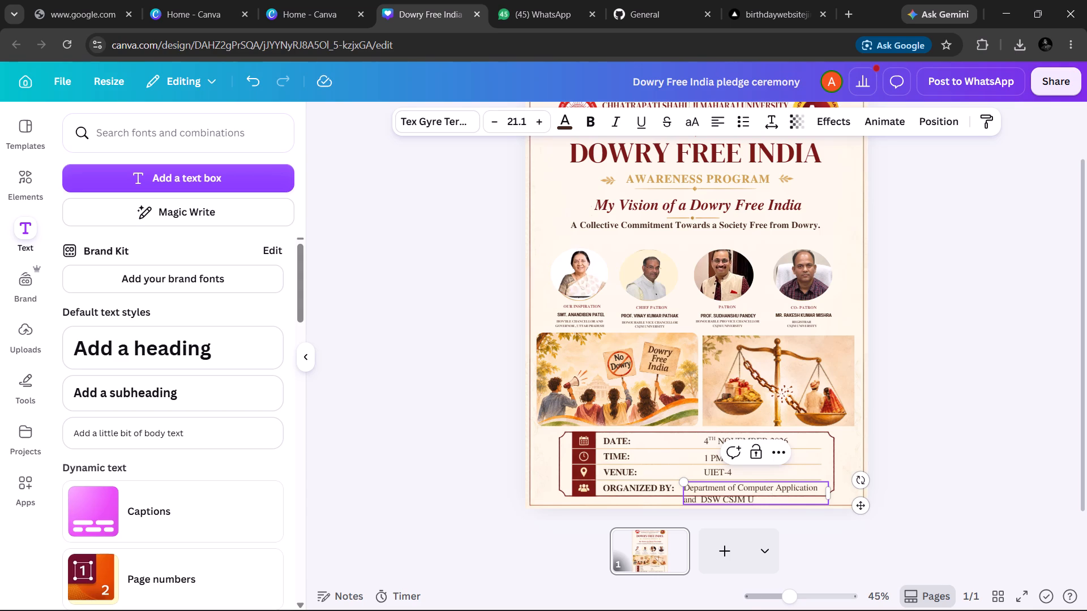
type("NI")
type("VERS")
type("ITY")
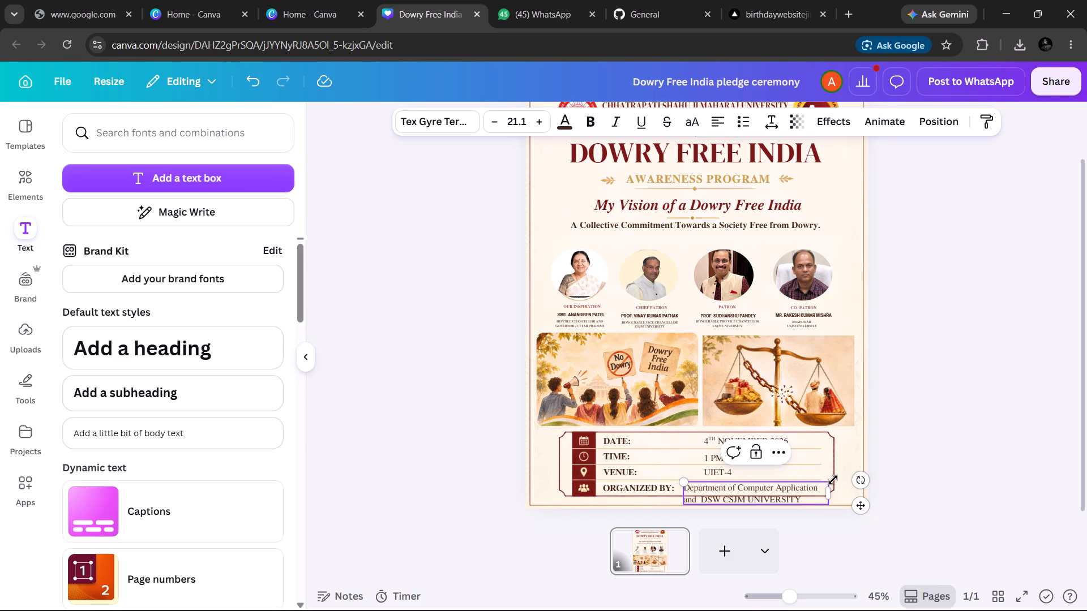
left_click(833, 480)
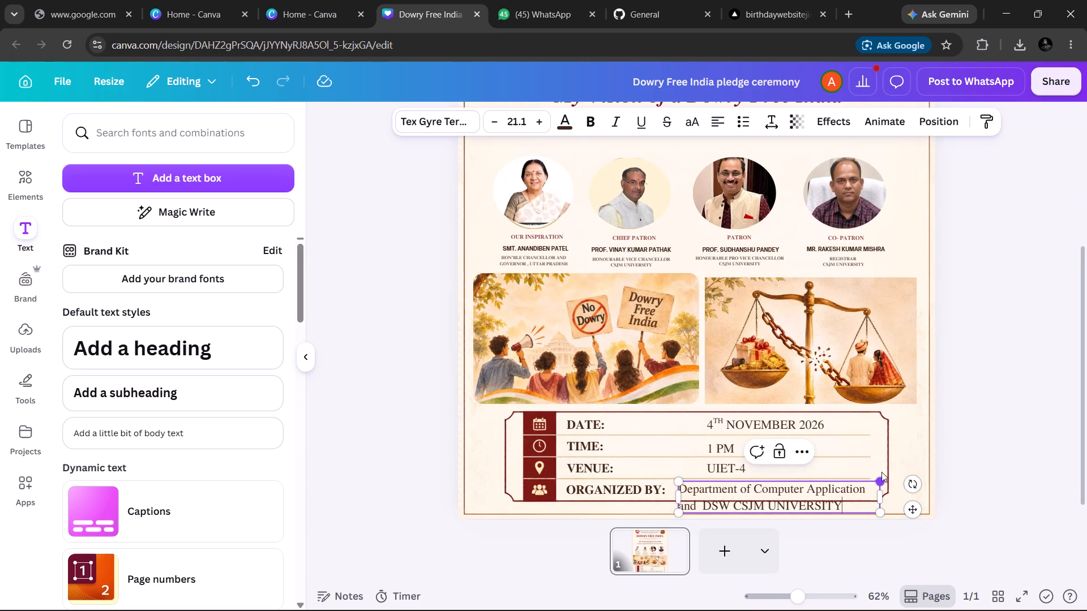
Enlarge the border frame around the event details, extending its right and bottom edges around the organizer text.
left_click(888, 464)
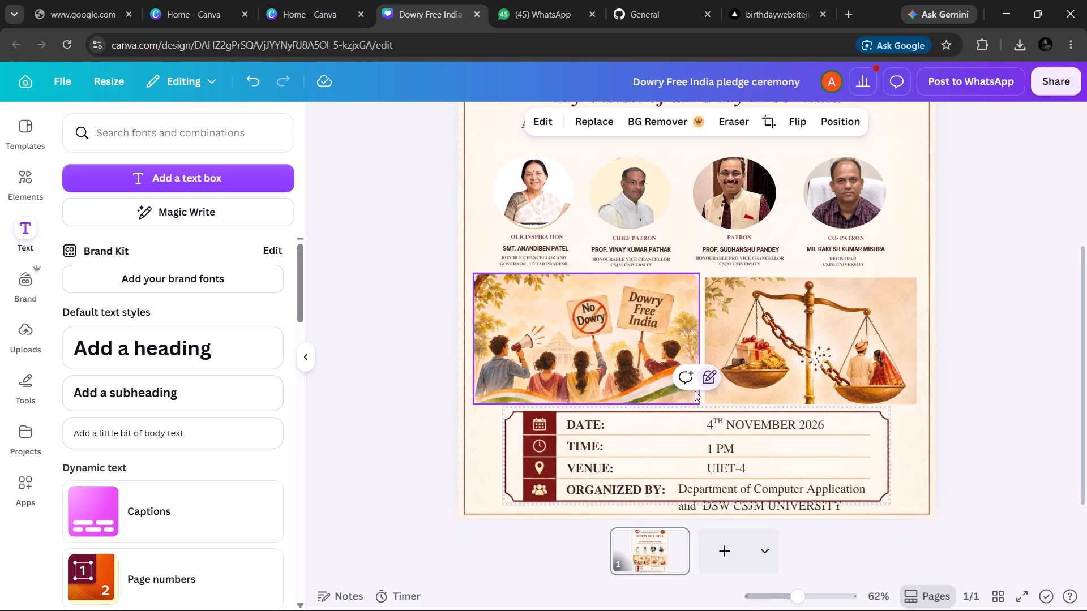
left_click(704, 377)
left_click(704, 377)
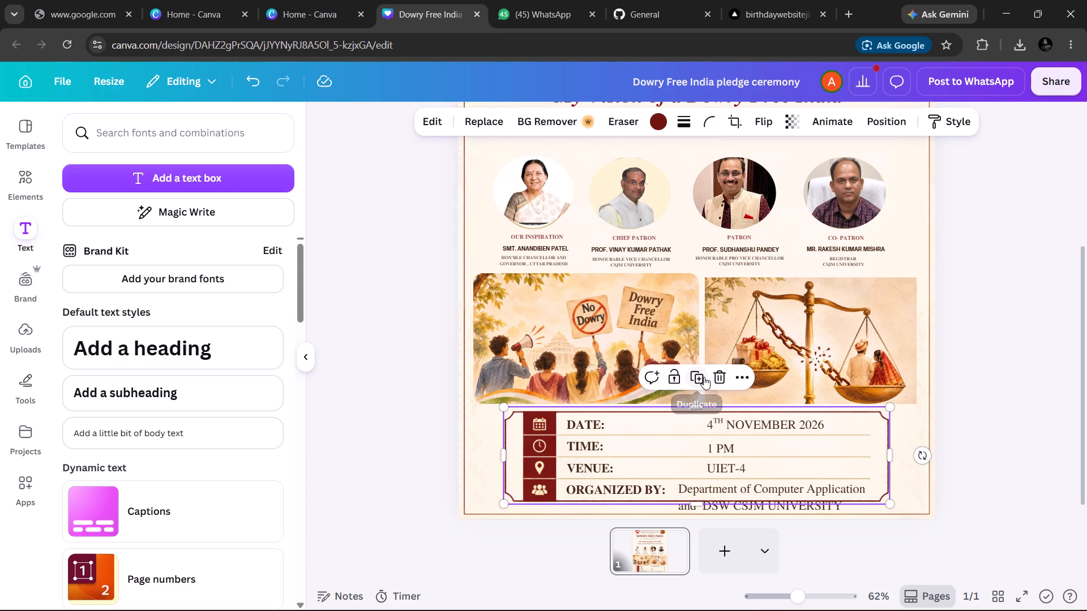
left_click_drag(891, 502, 906, 552)
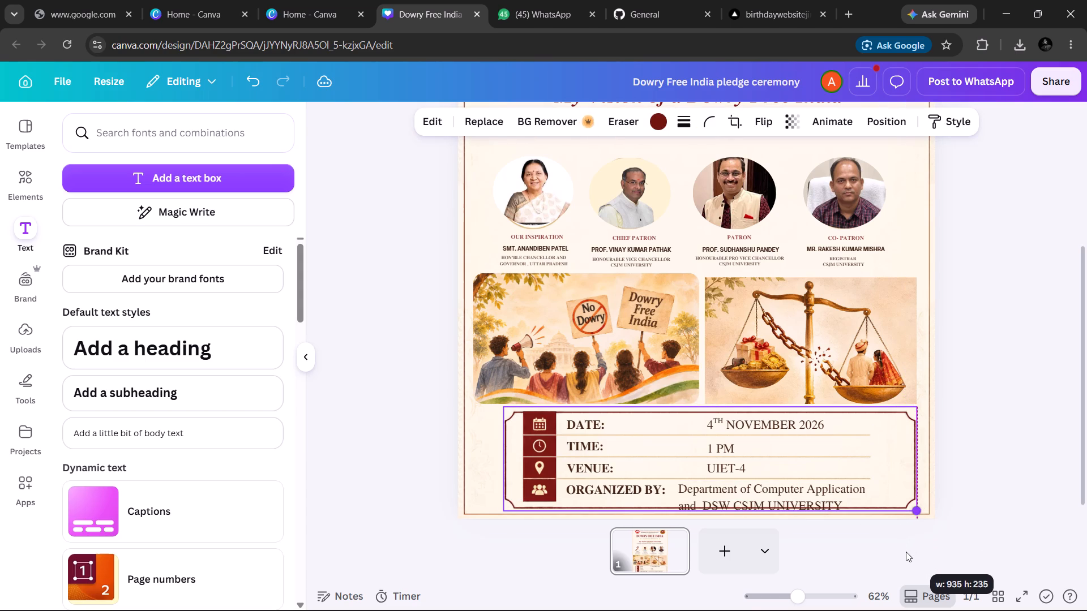
left_click_drag(906, 552, 900, 562)
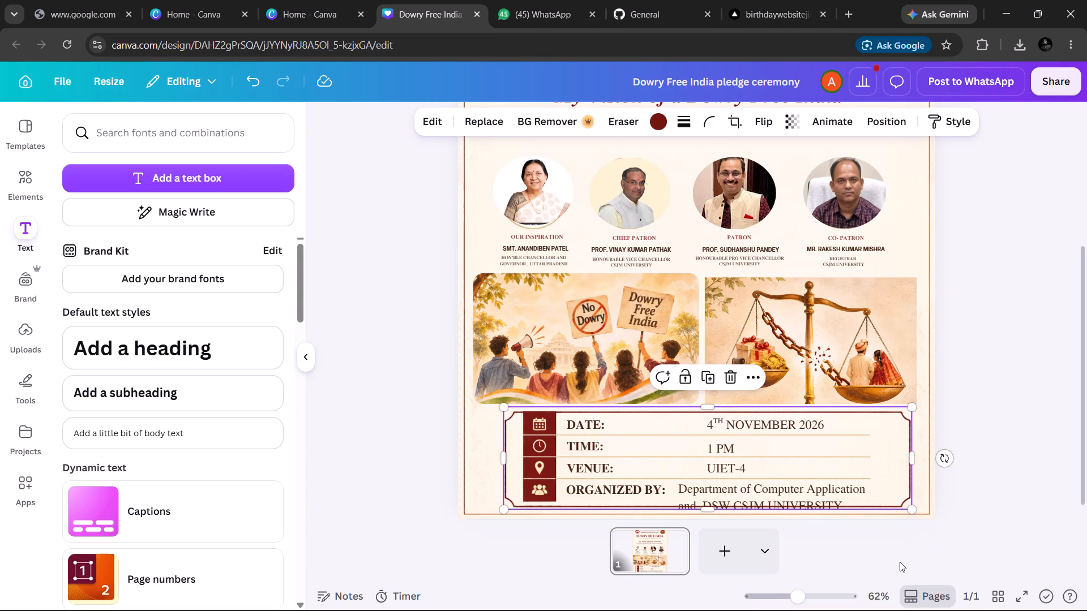
Widen the organizer text box to the frame's right edge so "and" fits on the first line.
left_click_drag(1086, 497, 1086, 508)
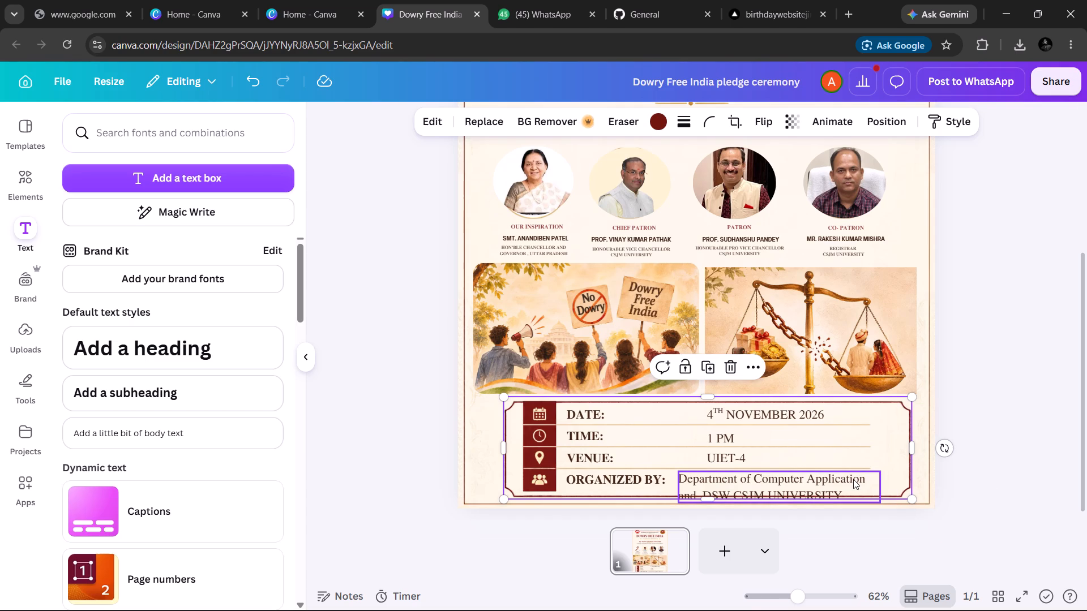
left_click(853, 479)
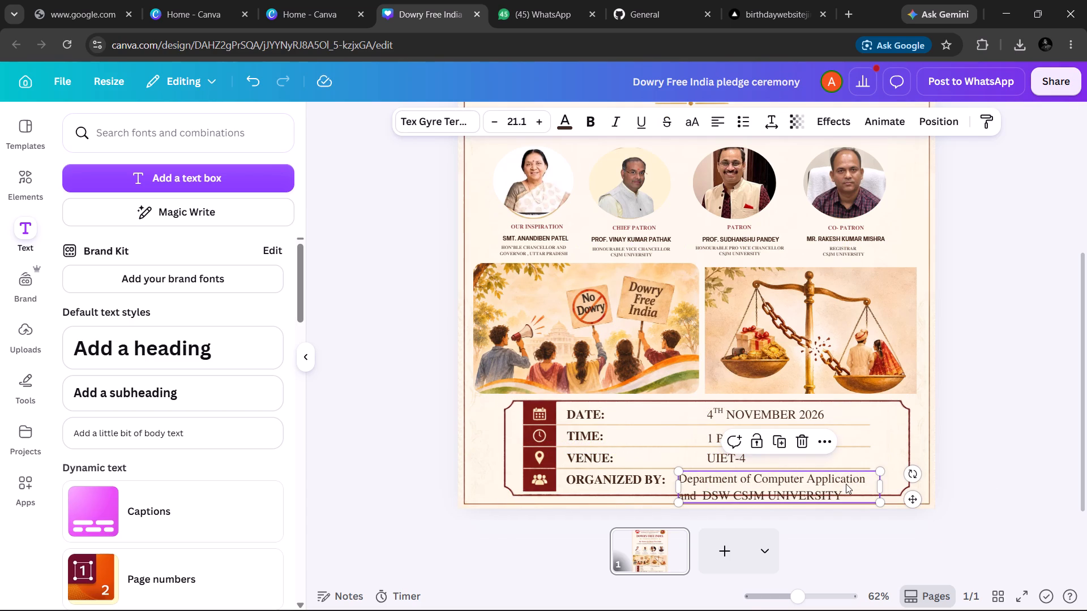
left_click(843, 485)
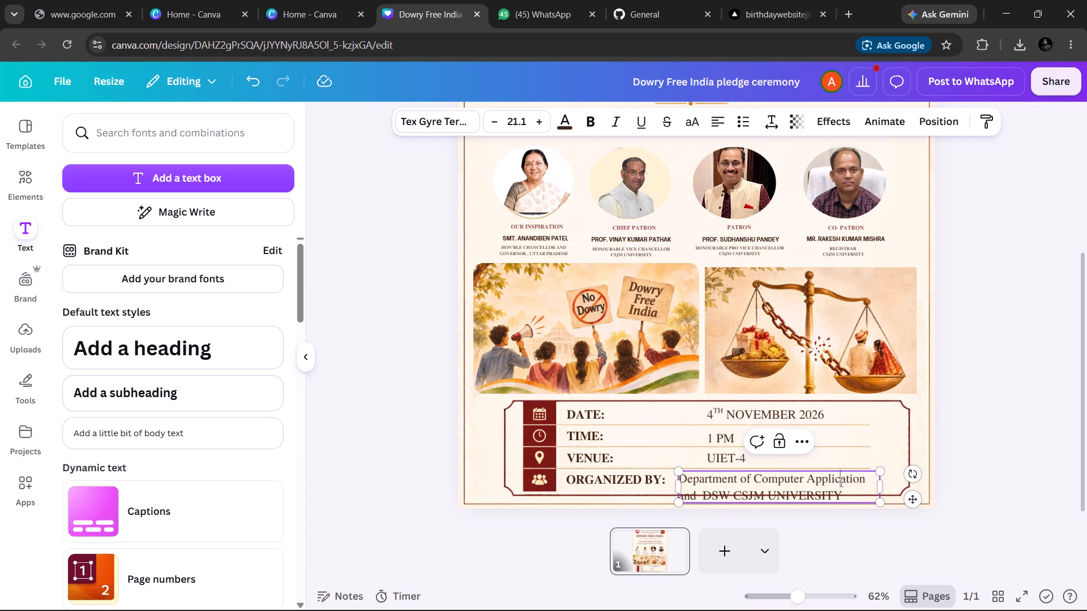
left_click_drag(881, 493, 881, 492)
left_click_drag(881, 492, 908, 484)
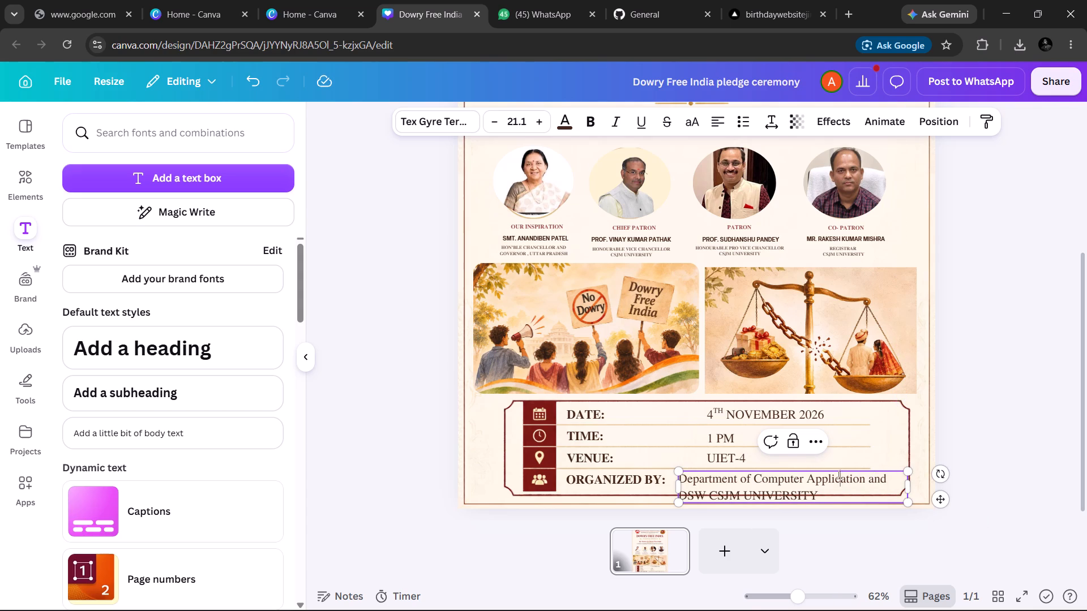
Move the two-line organizer text box up slightly so both lines sit inside the details frame.
left_click_drag(832, 475, 828, 468)
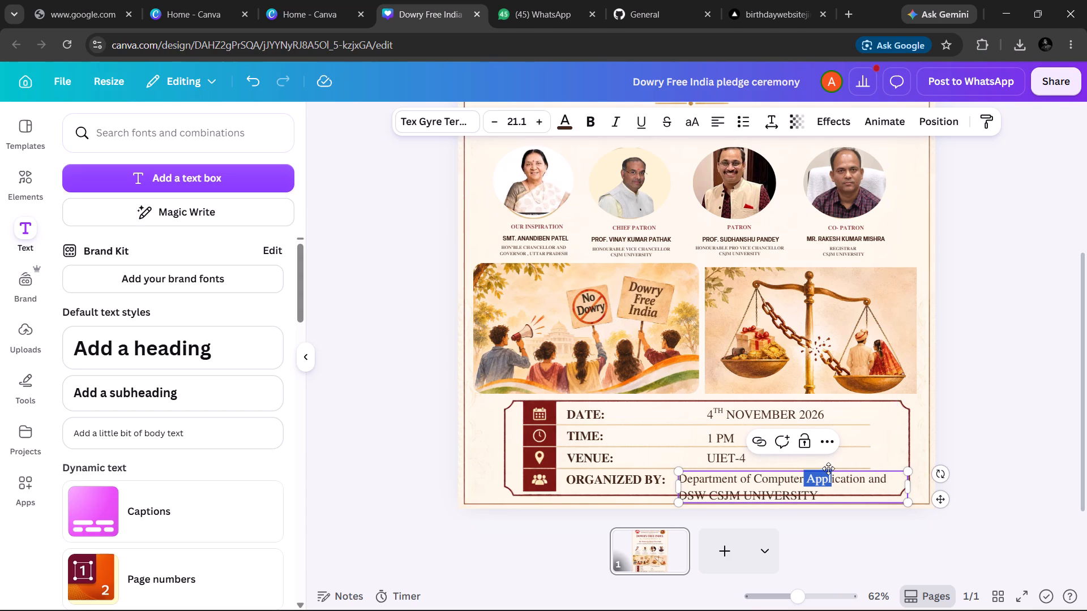
double_click(828, 468)
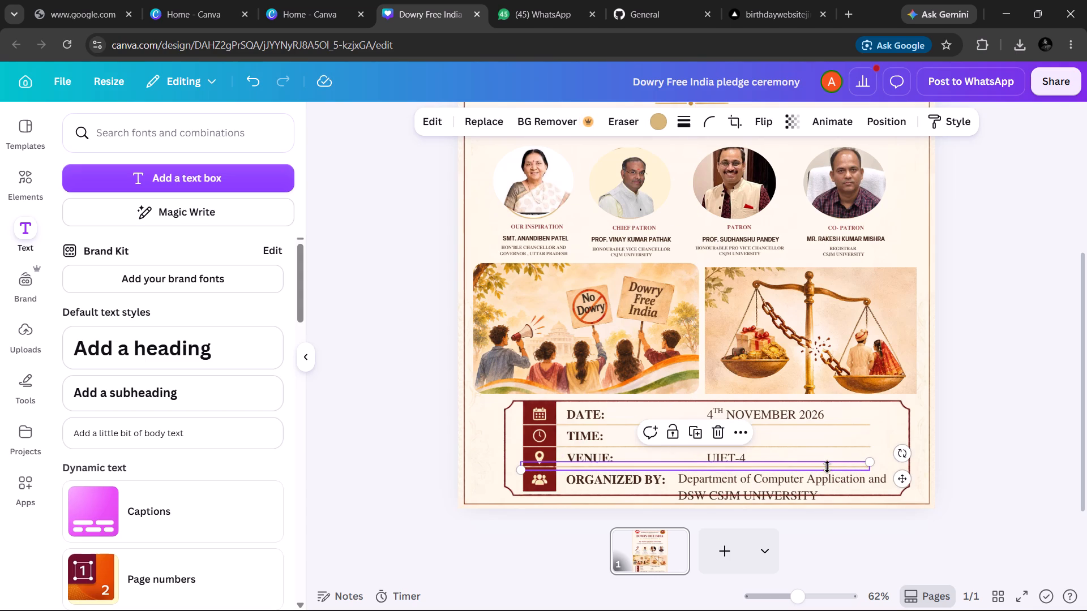
left_click(811, 485)
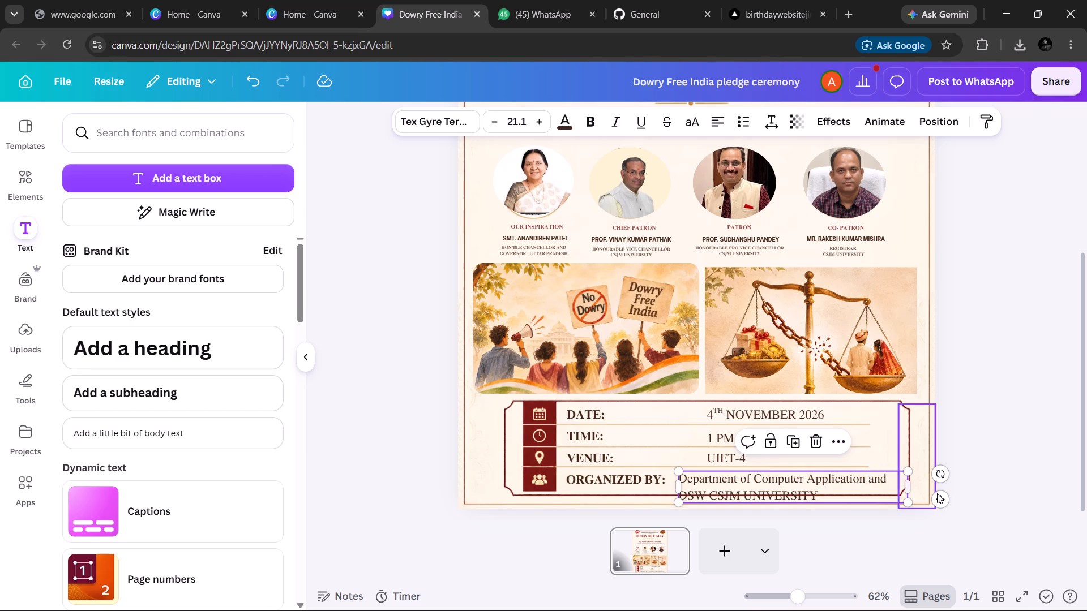
left_click_drag(943, 501, 943, 496)
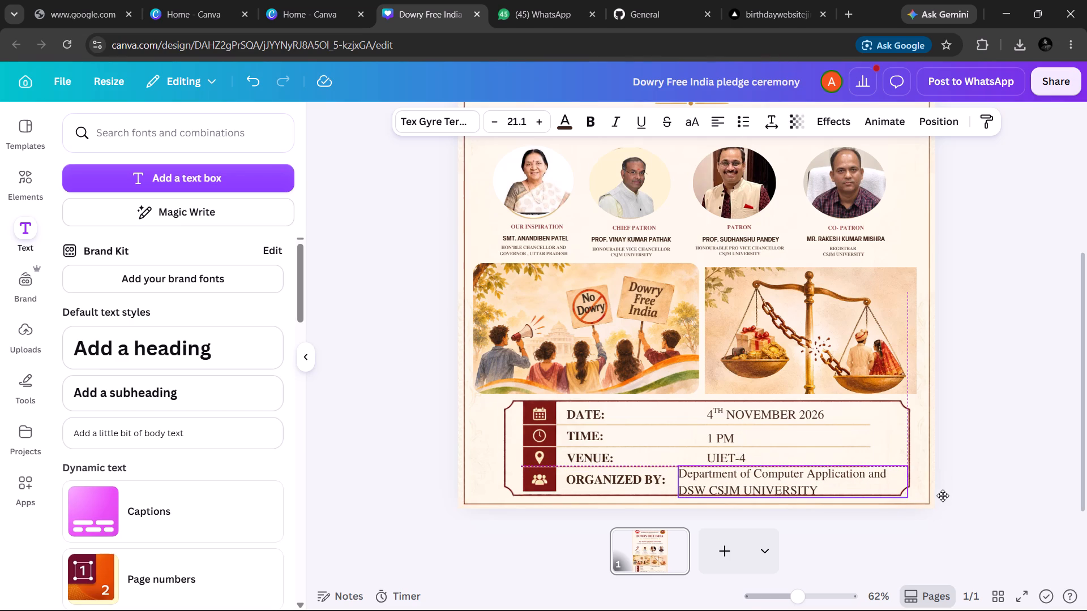
left_click_drag(943, 496, 943, 494)
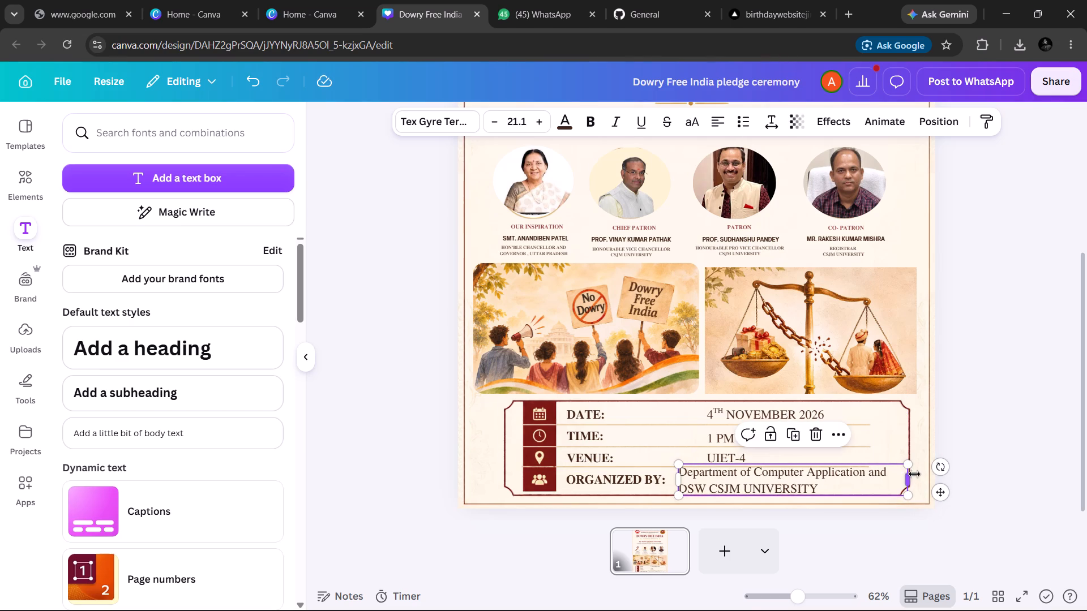
Scale the organizer text box down proportionally to font size 20.1 and deselect it.
left_click_drag(908, 464, 904, 468)
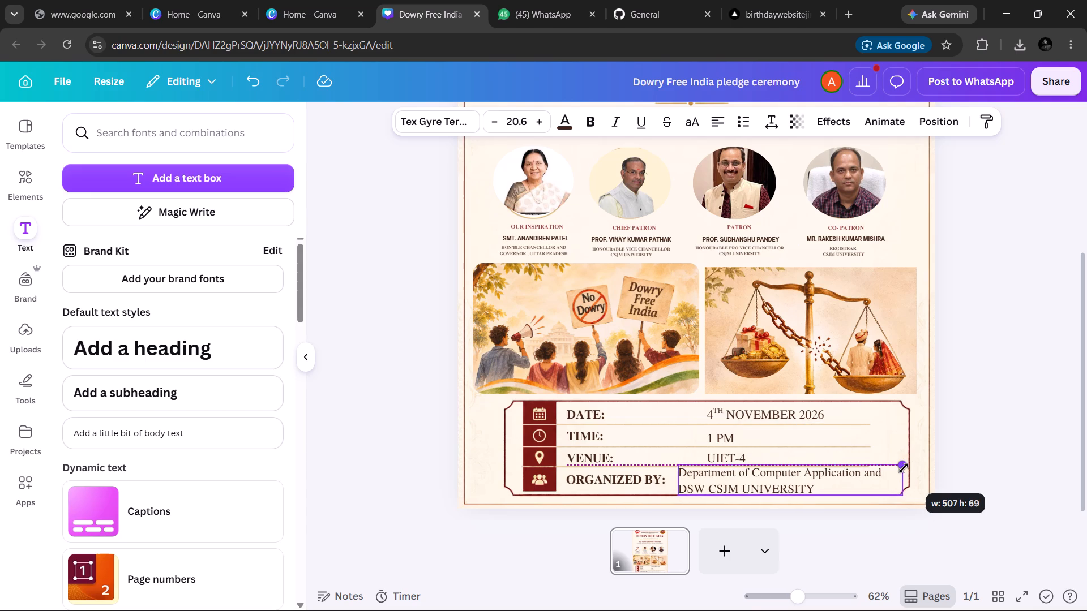
left_click_drag(904, 468, 898, 472)
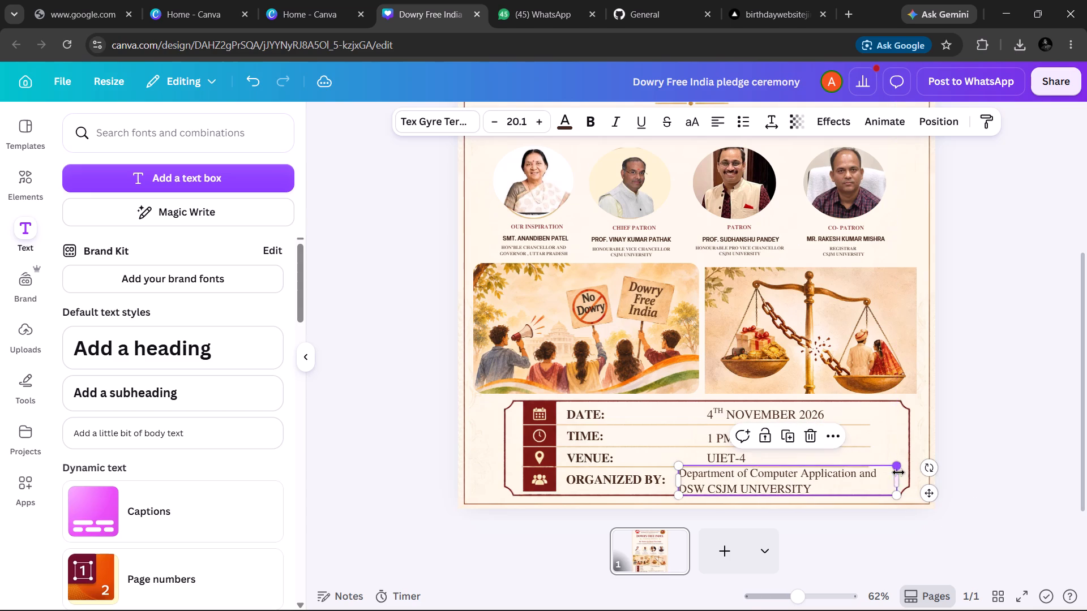
left_click(1012, 437)
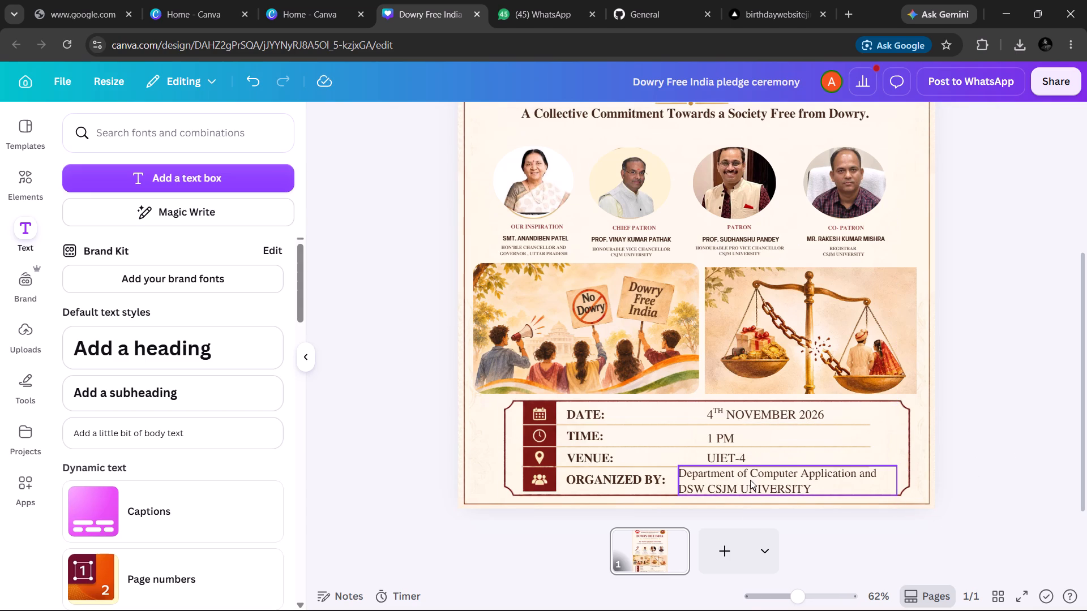
Move the two-line organizer text box right so it starts roughly beneath the "UIET-4" venue text, and deselect it.
left_click_drag(750, 480, 761, 479)
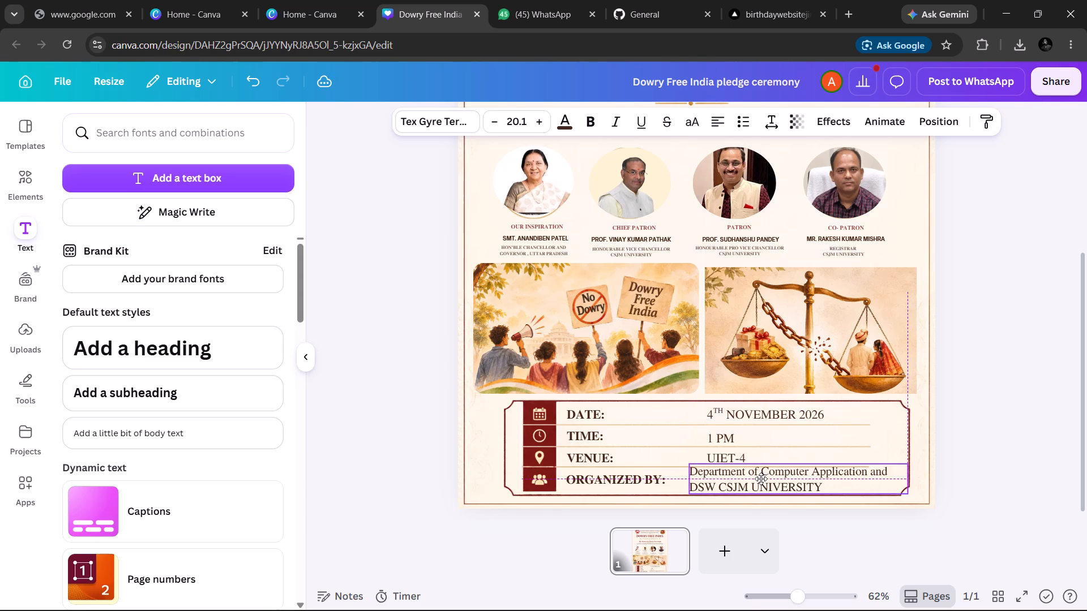
left_click_drag(761, 479, 772, 479)
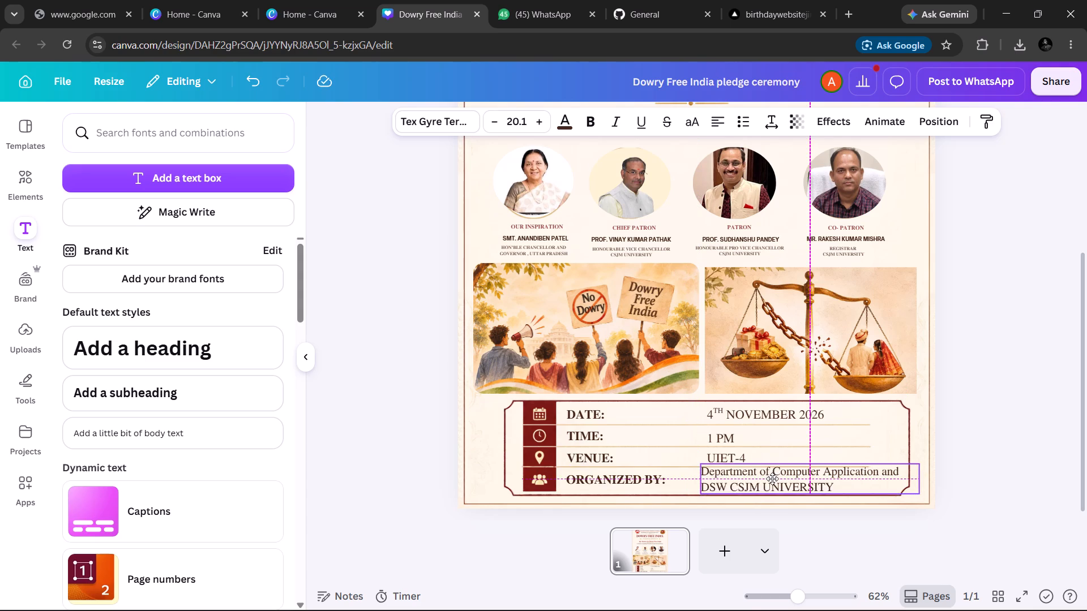
left_click_drag(772, 479, 773, 481)
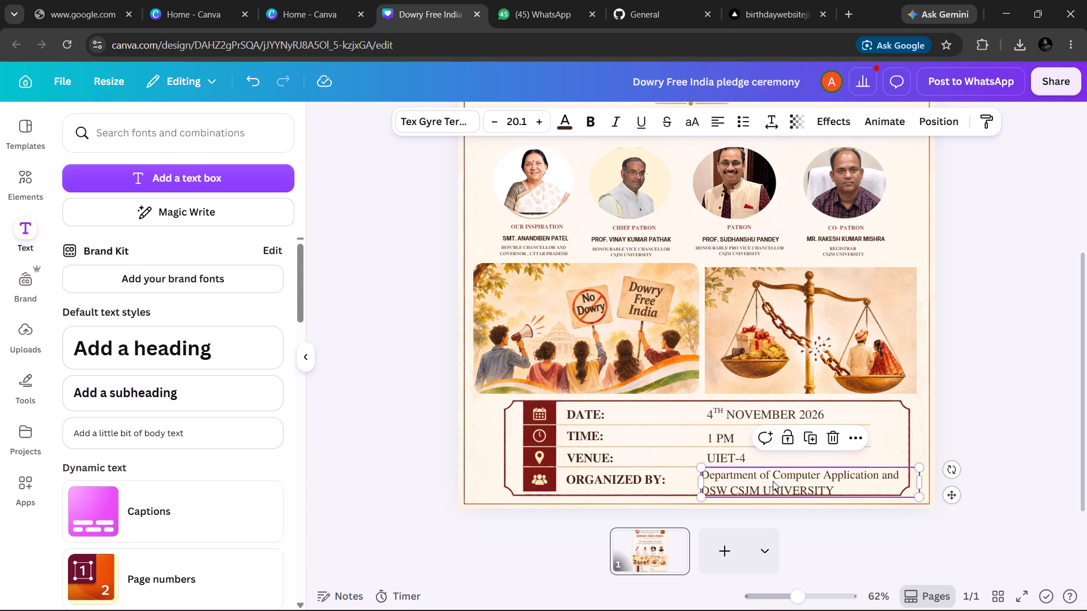
left_click(989, 403)
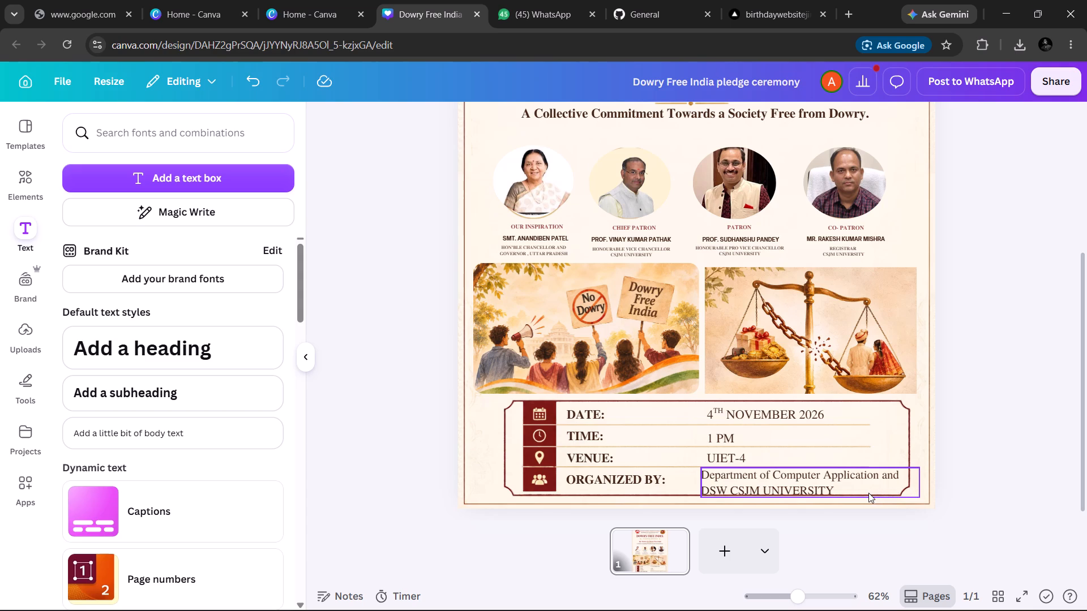
Enlarge the border frame around the event details to about 953 × 239, extending it right and down past the organizer text.
left_click(904, 492)
left_click(904, 446)
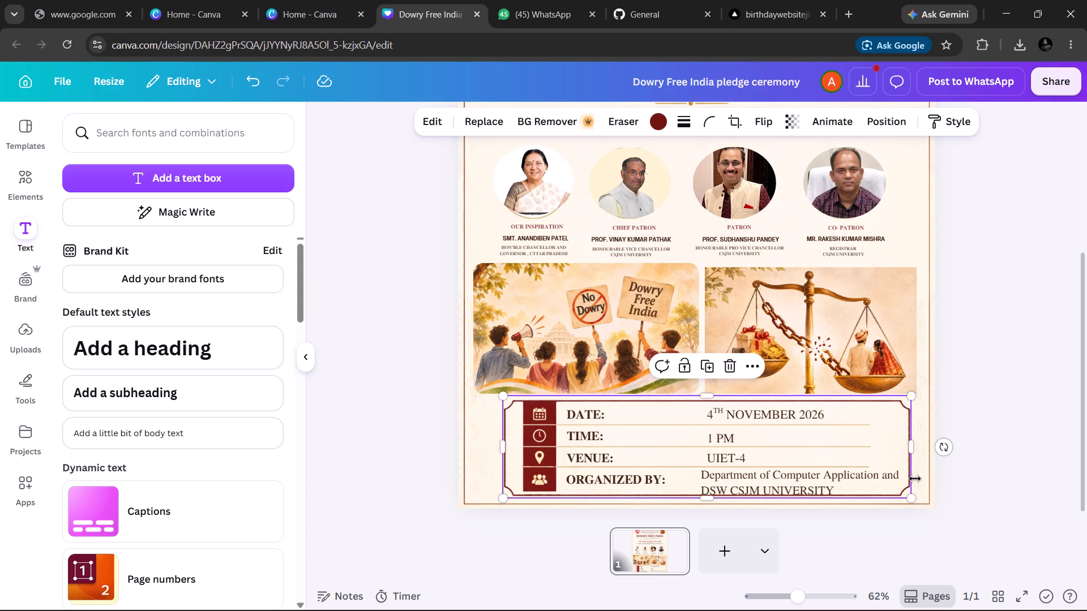
left_click_drag(910, 497, 914, 501)
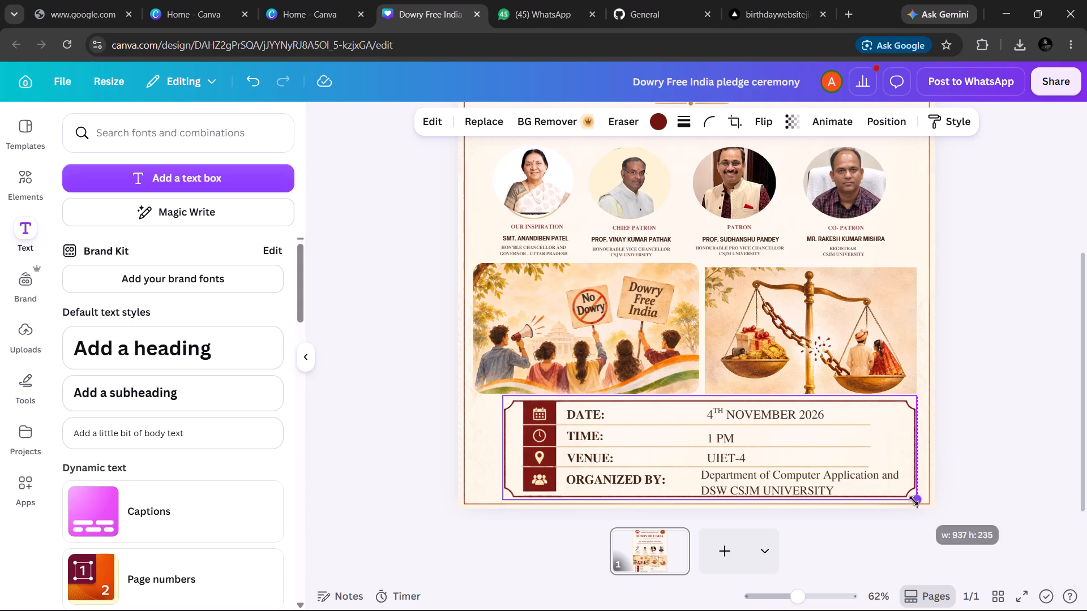
left_click_drag(914, 501, 919, 509)
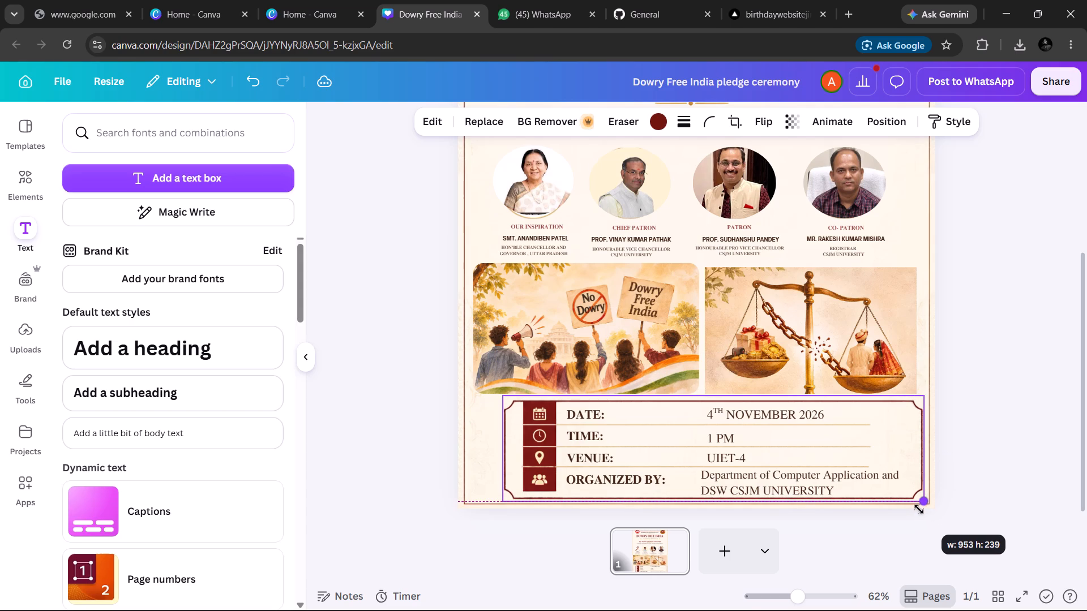
left_click_drag(919, 509, 918, 509)
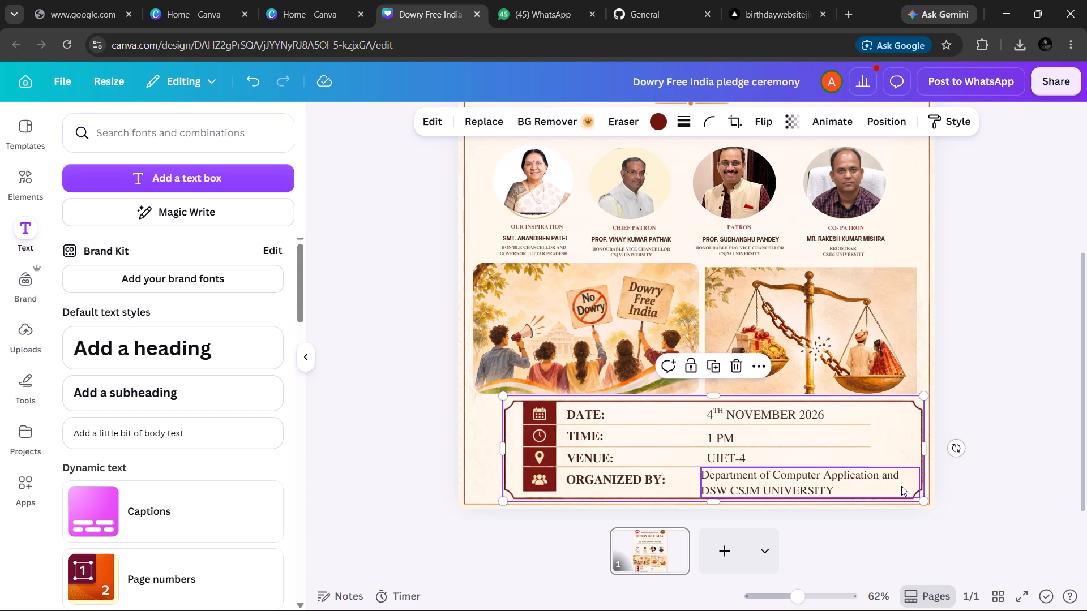
left_click(1007, 420)
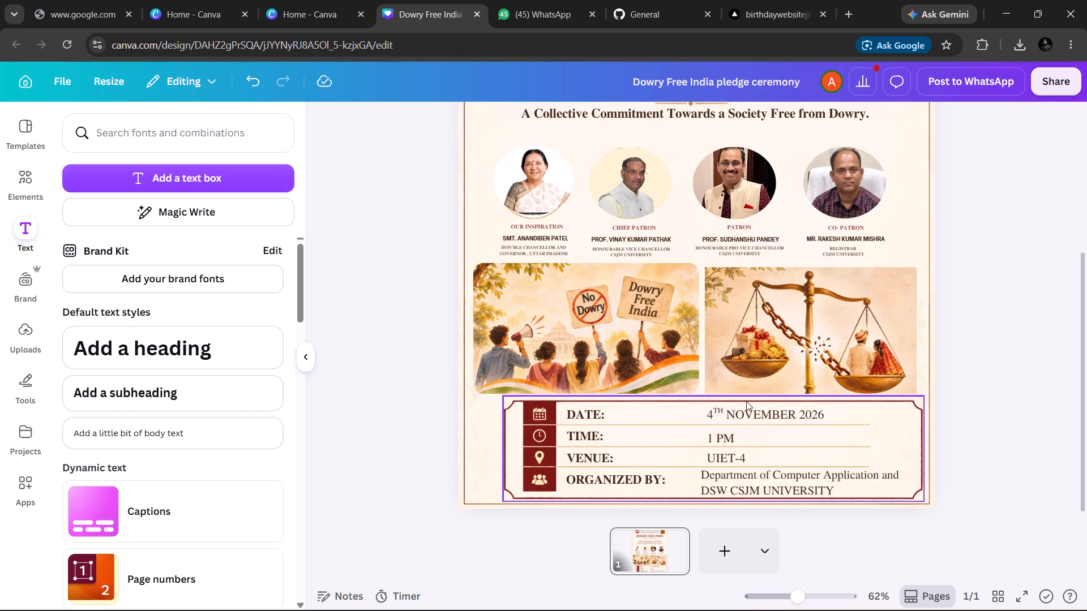
Shift the border frame slightly left and up so it sits evenly around the event details rows, and deselect it.
left_click(924, 447)
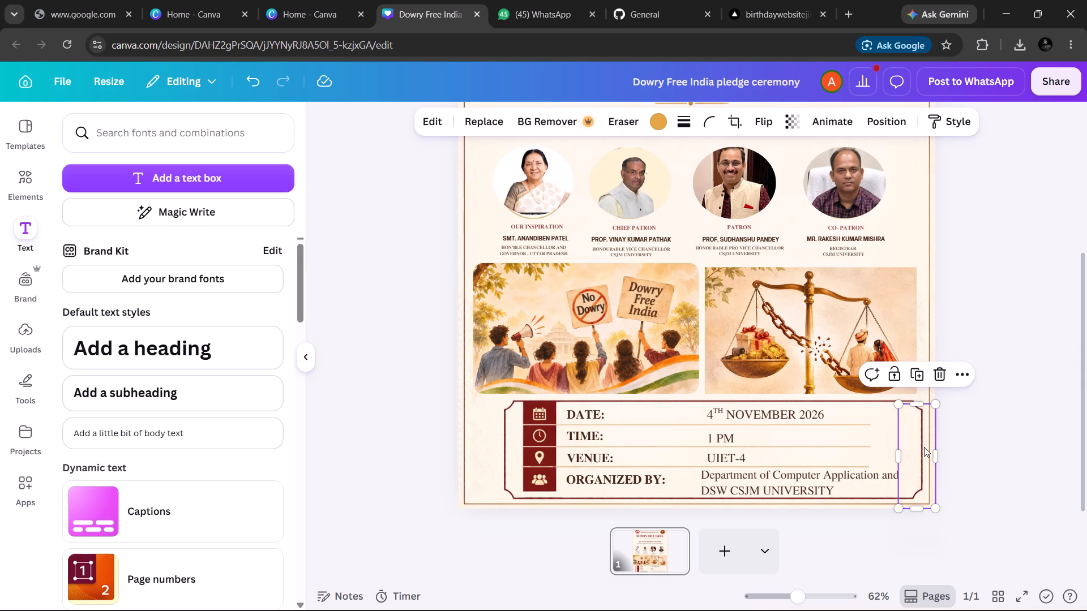
left_click(857, 402)
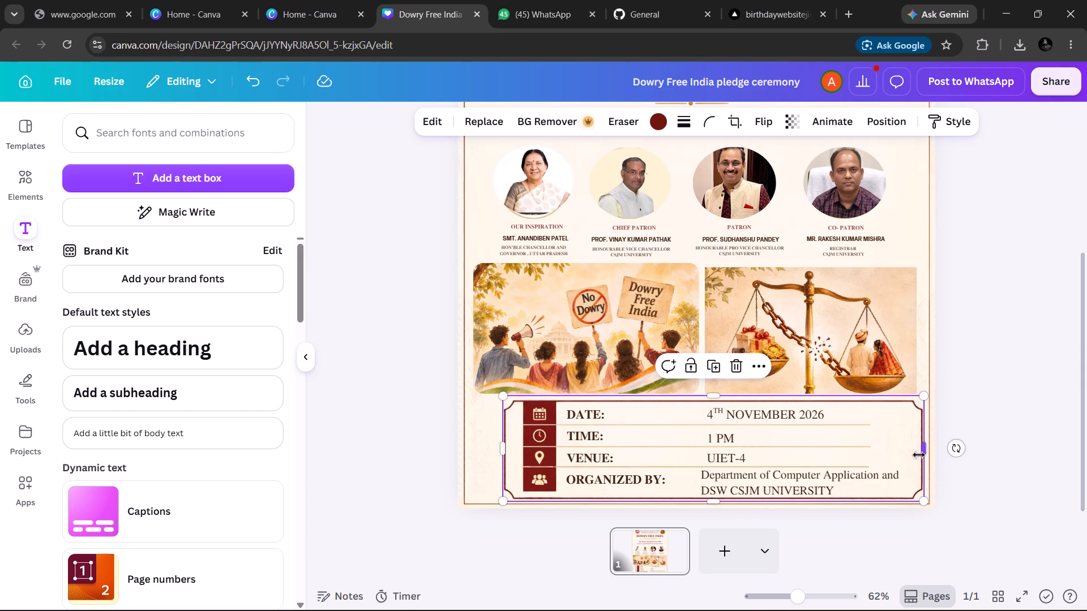
left_click(512, 429)
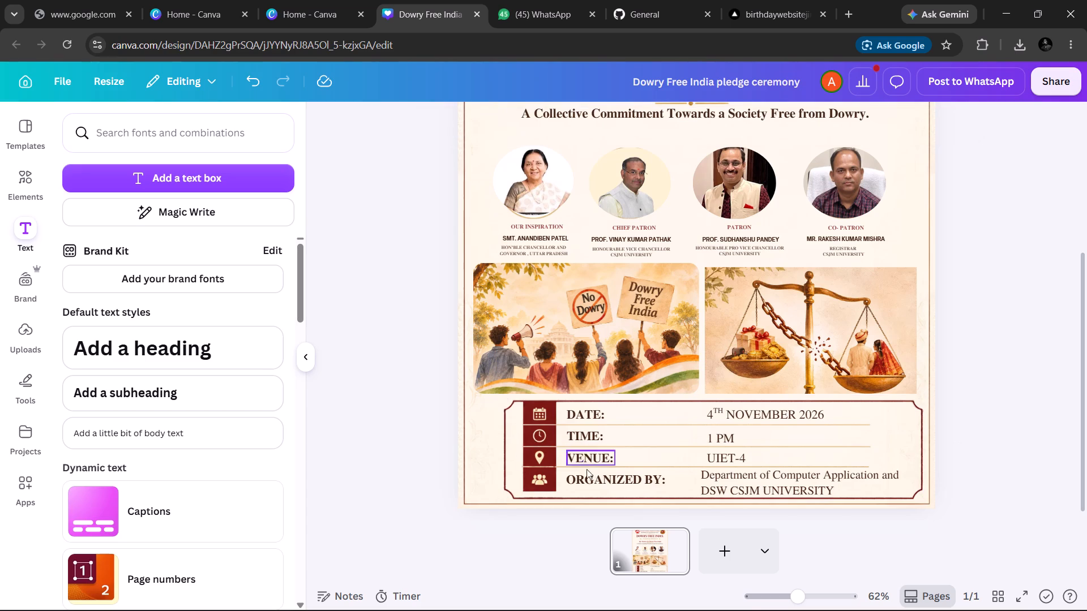
left_click_drag(601, 493, 583, 494)
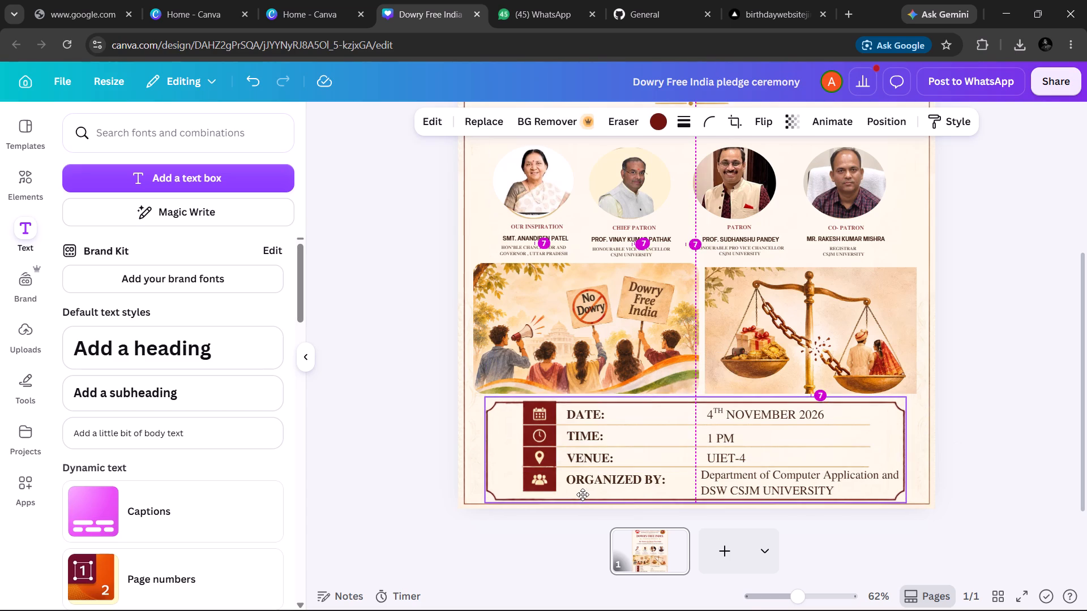
left_click_drag(583, 494, 590, 492)
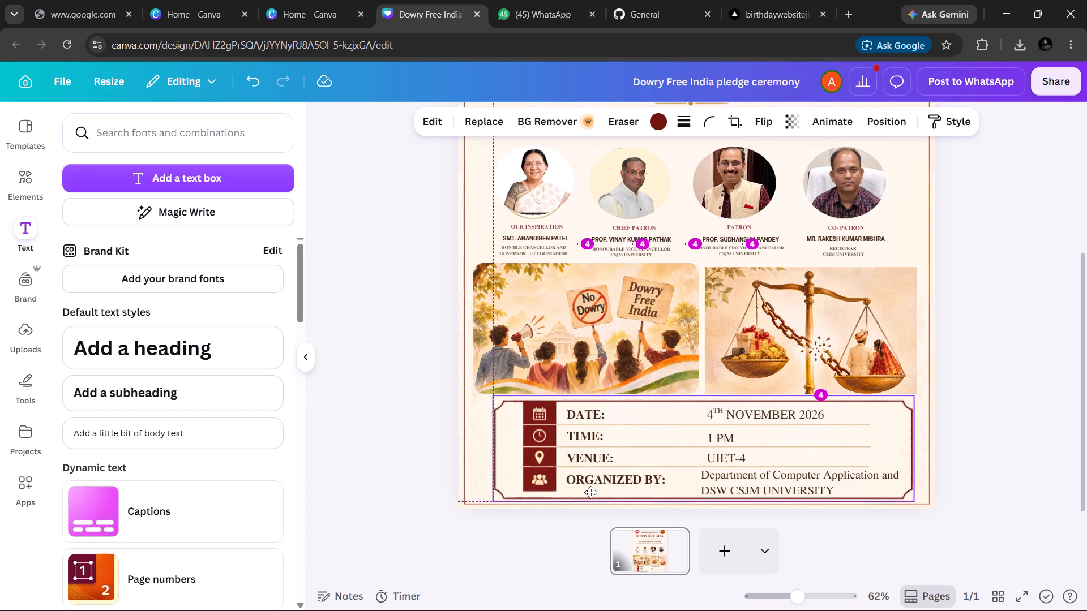
left_click_drag(590, 492, 593, 489)
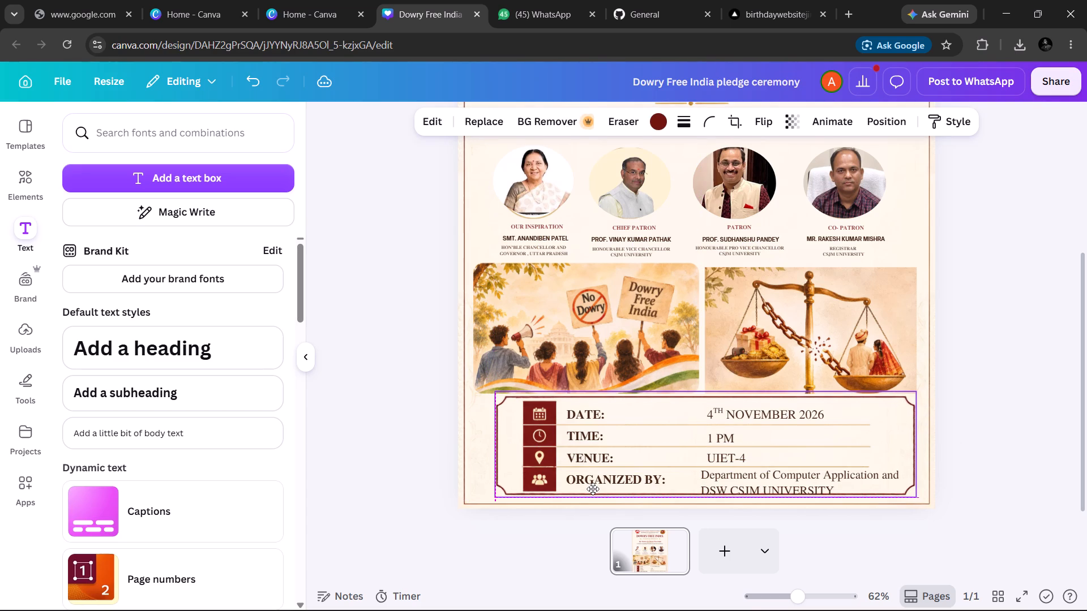
left_click_drag(593, 489, 592, 492)
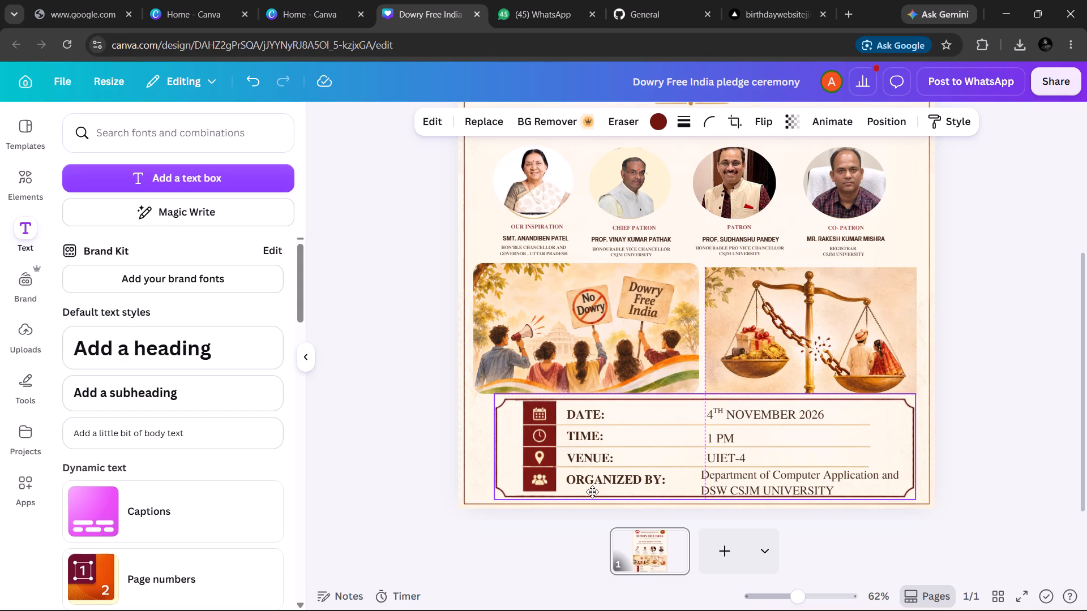
left_click_drag(592, 492, 591, 489)
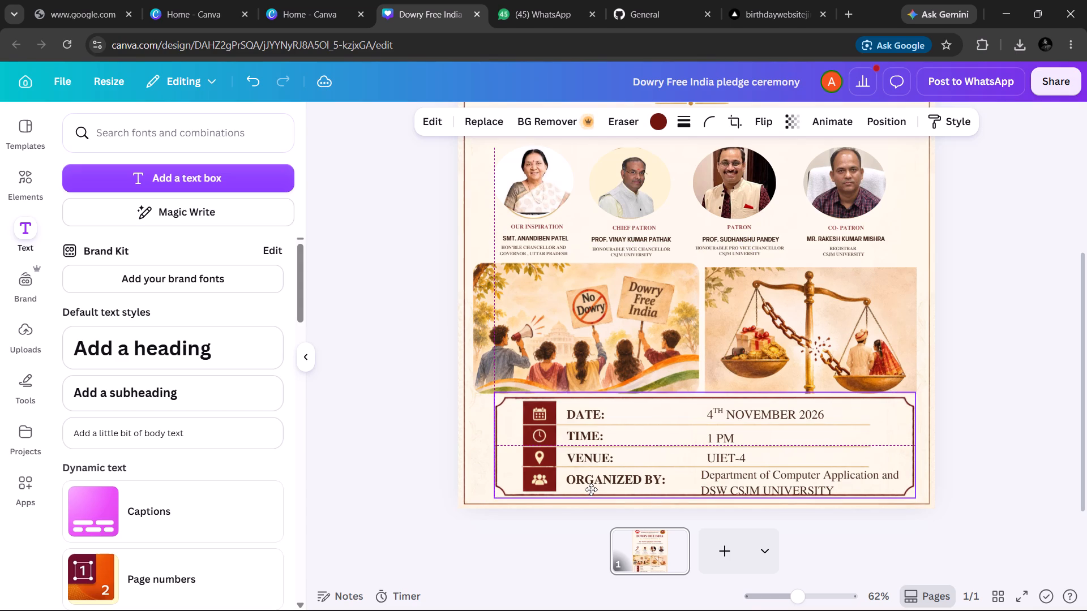
left_click_drag(591, 489, 591, 492)
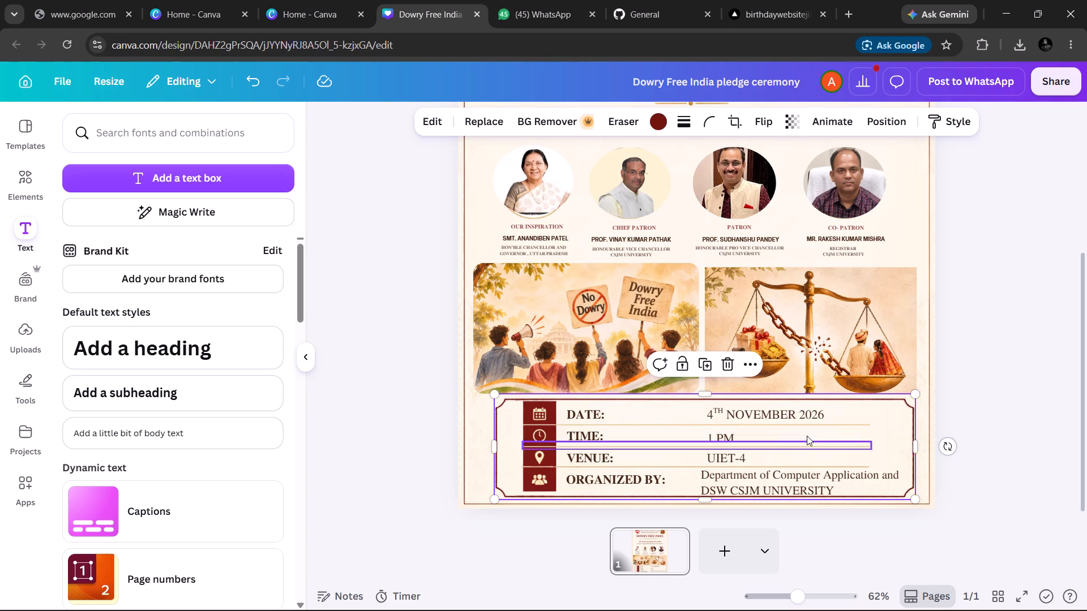
left_click(1063, 347)
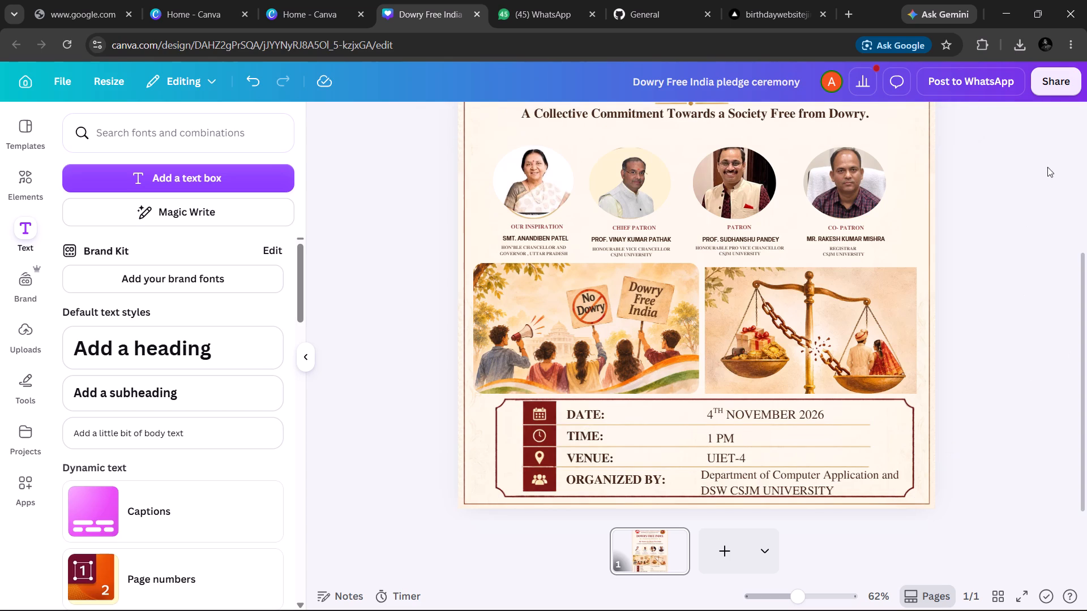
Nudge the organizer text box slightly right and up within the details frame.
left_click(747, 472)
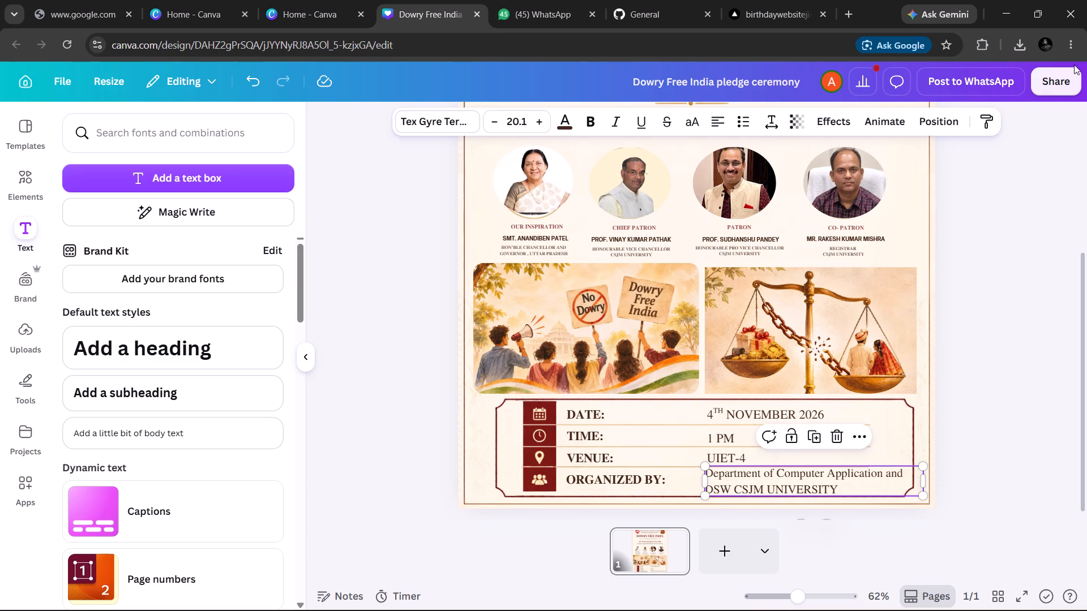
Download the finished poster page as a PNG image at 1,080 × 1,350 px.
left_click(1056, 82)
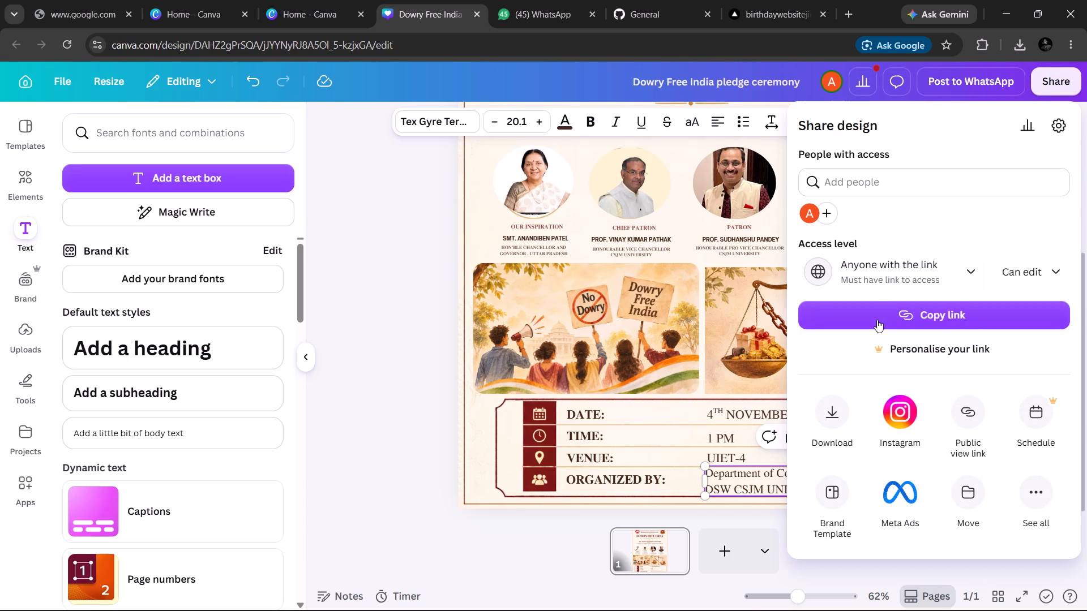
left_click(844, 411)
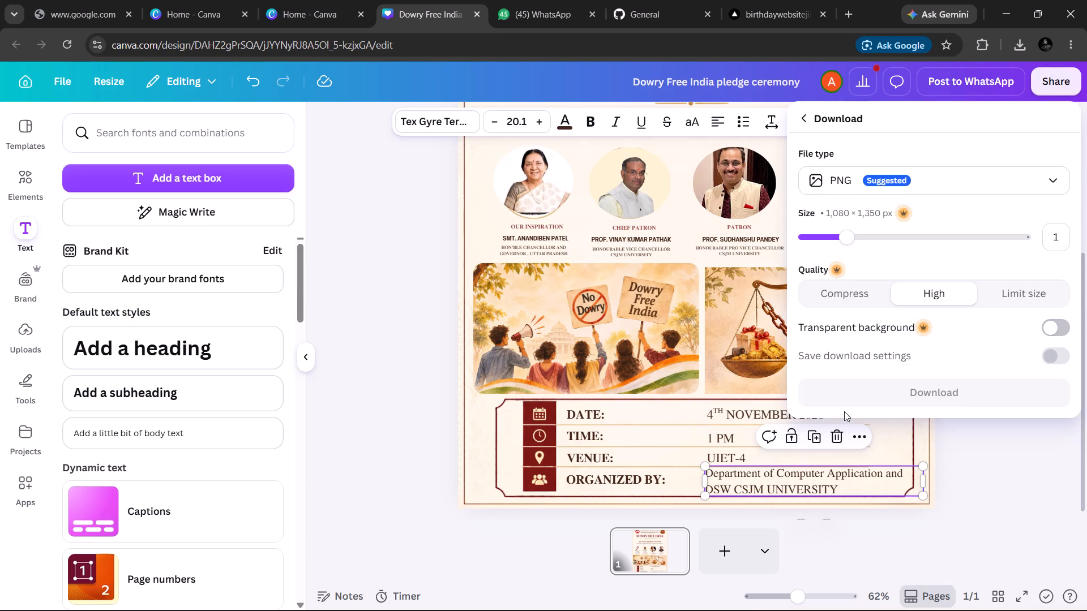
left_click(846, 384)
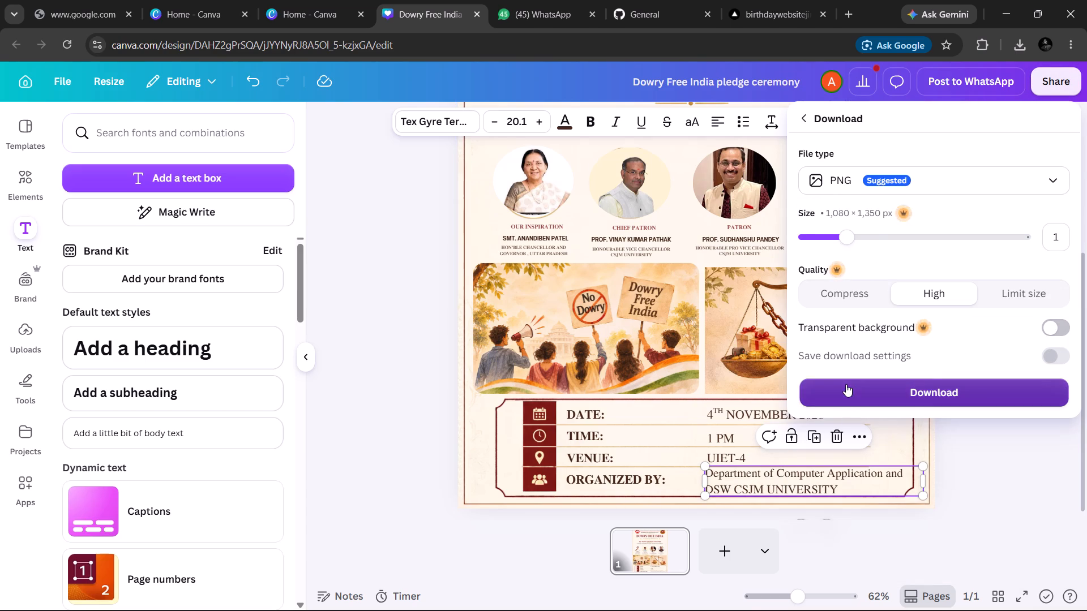
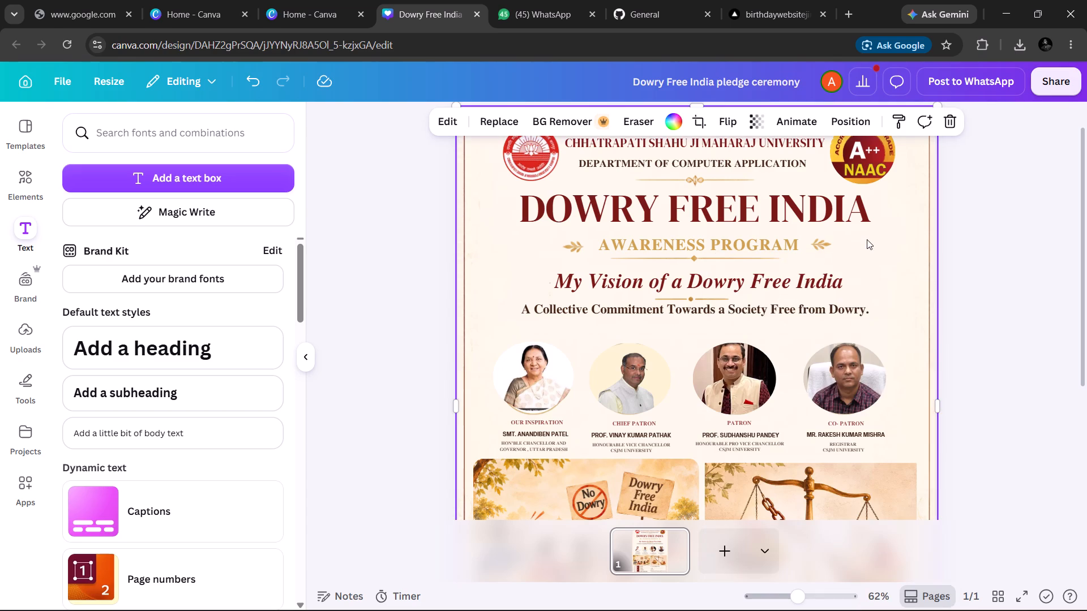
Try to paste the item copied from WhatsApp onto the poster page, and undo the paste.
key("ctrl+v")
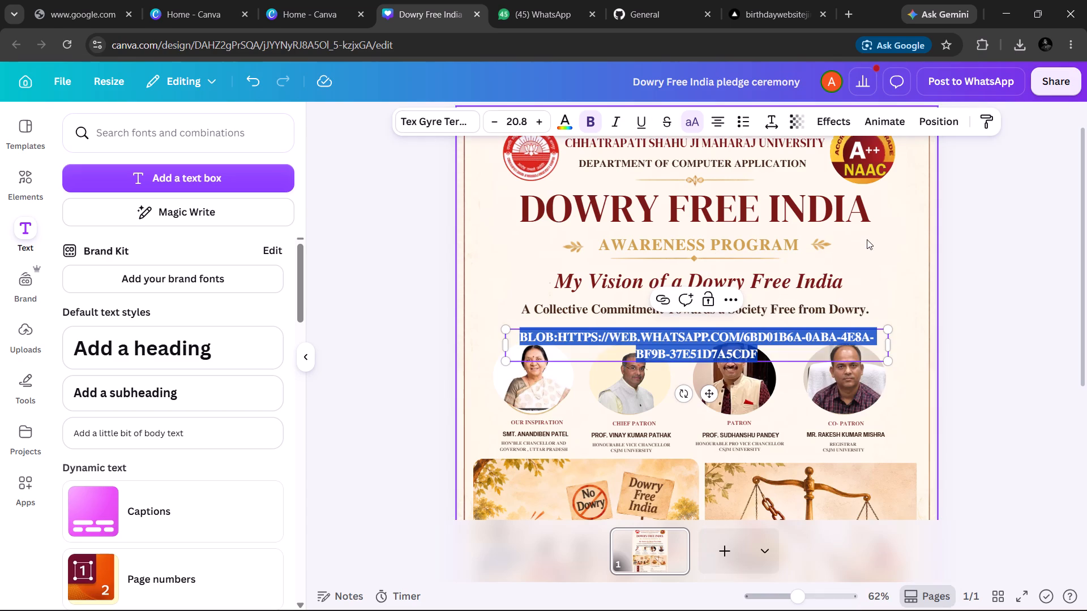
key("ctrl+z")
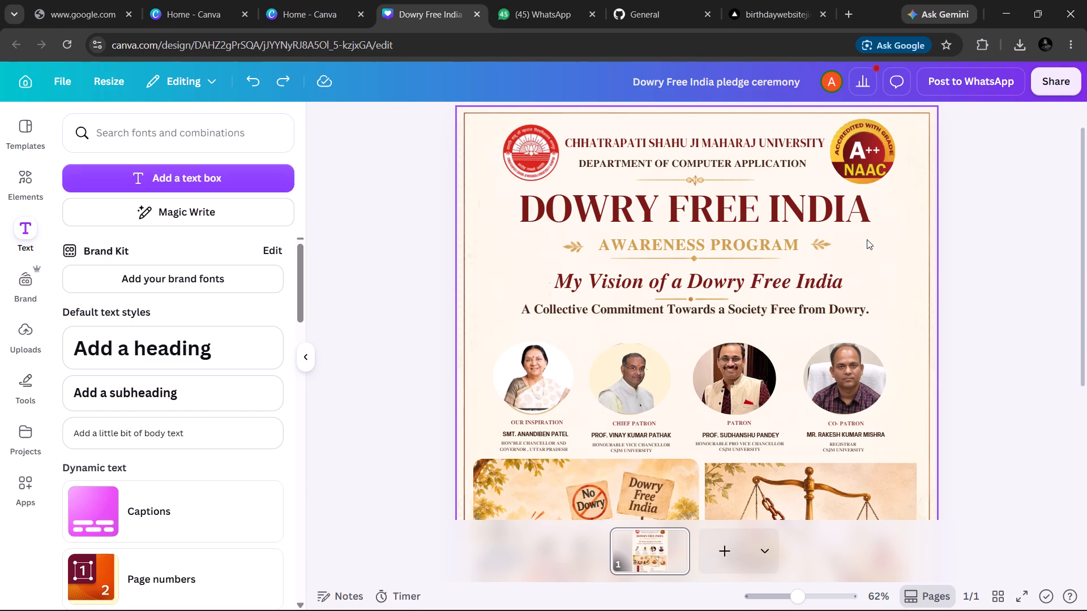
Select the NAAC A++ accreditation badge in the poster header.
left_click(865, 158)
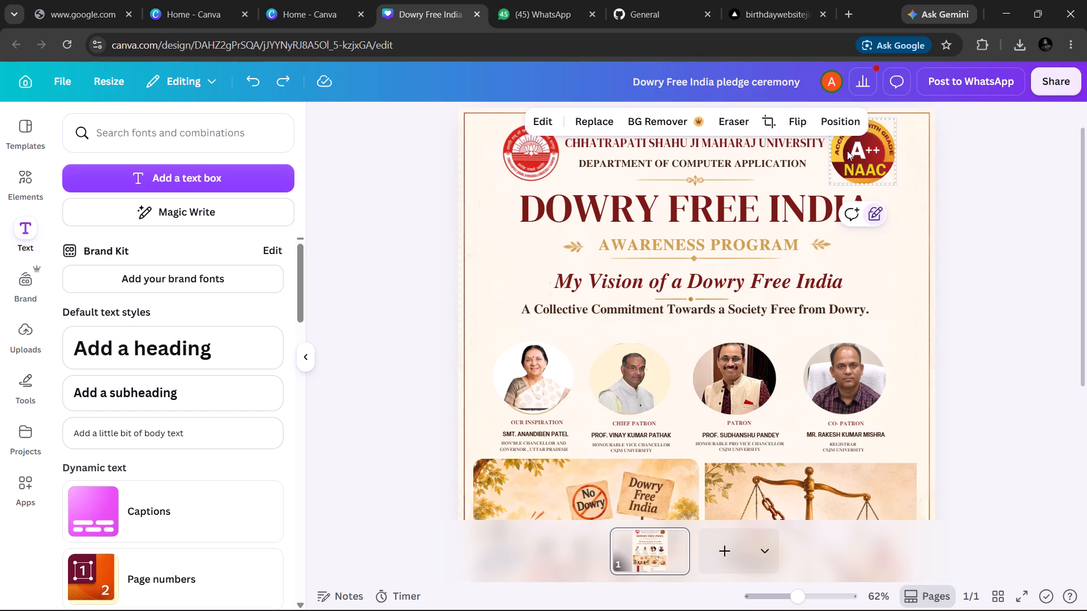
Unlock the poster's header elements: the NAAC badge, the university emblem, the department line and the university name.
left_click(878, 212)
left_click(878, 212)
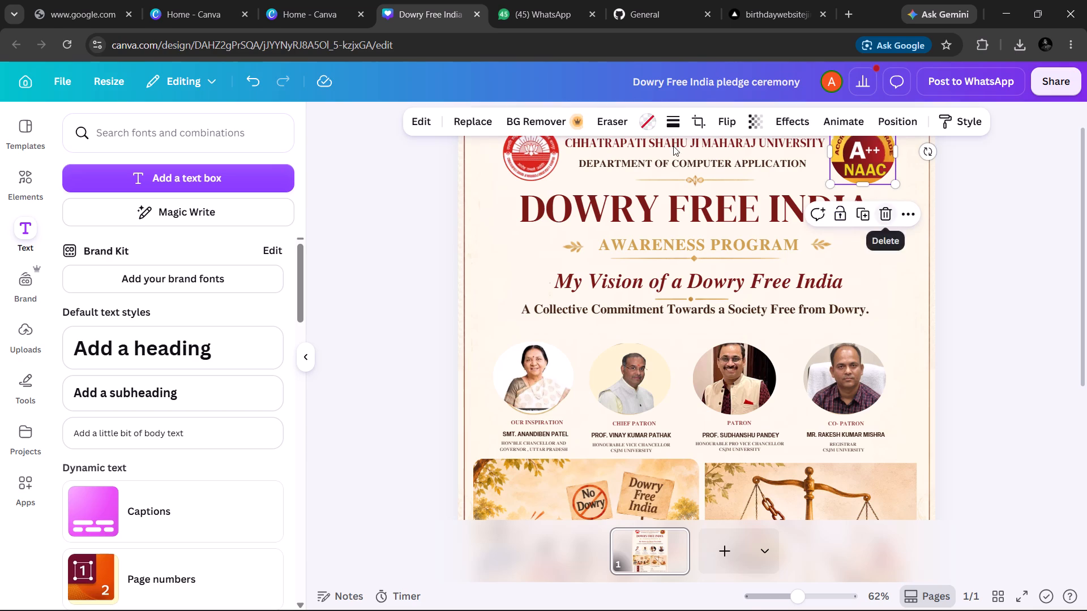
left_click(549, 166)
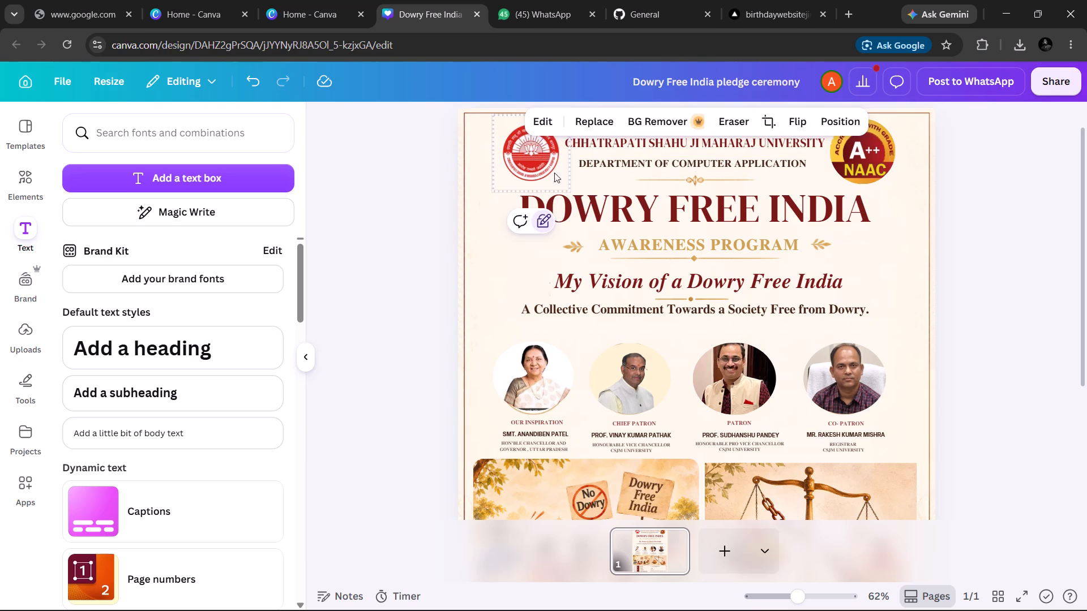
double_click(542, 217)
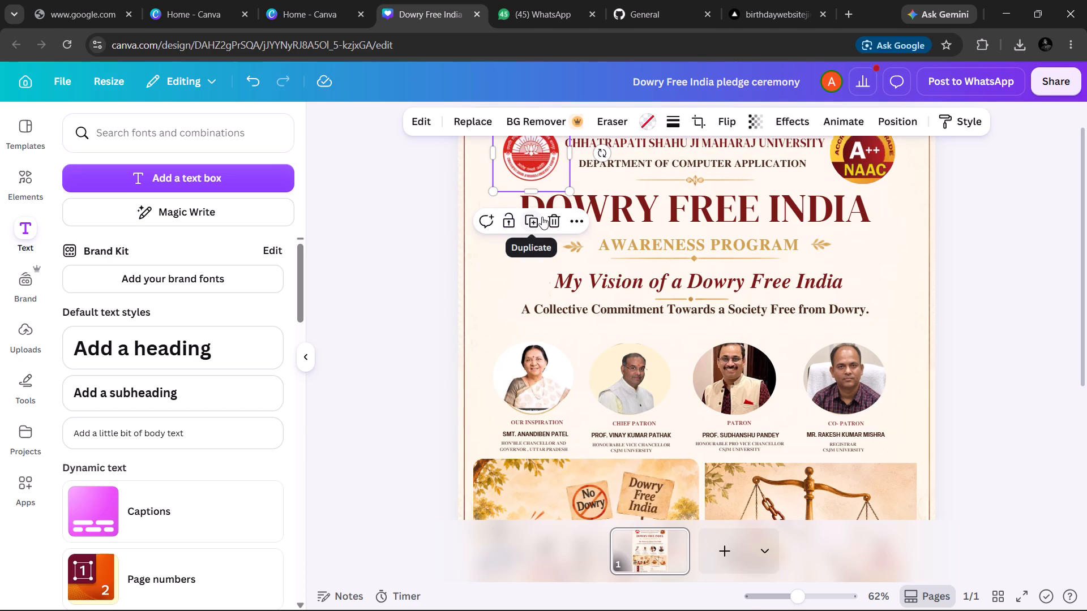
left_click(664, 156)
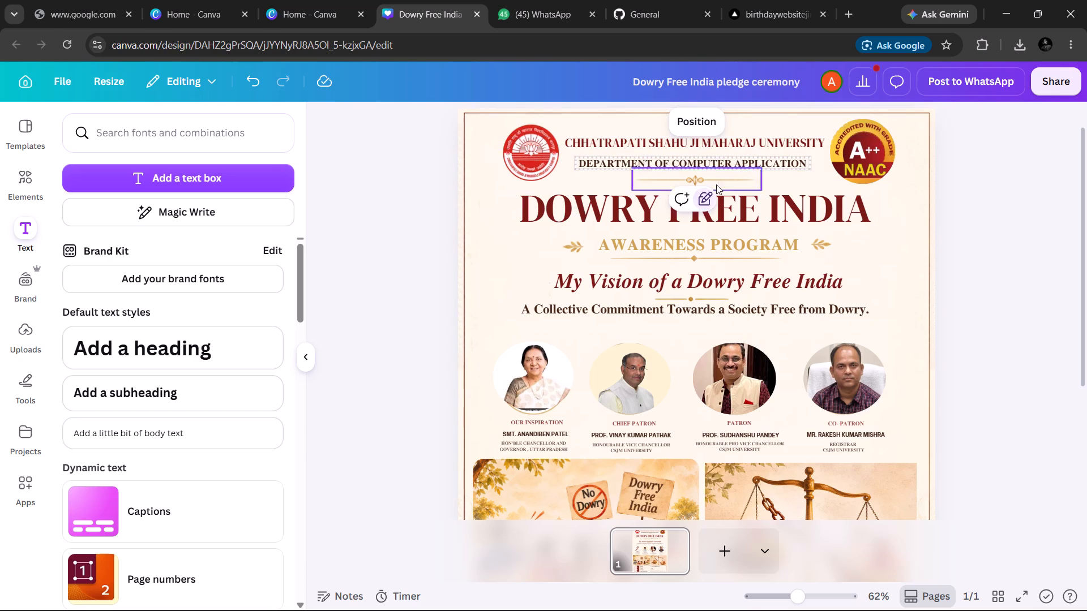
left_click(704, 197)
left_click(704, 197)
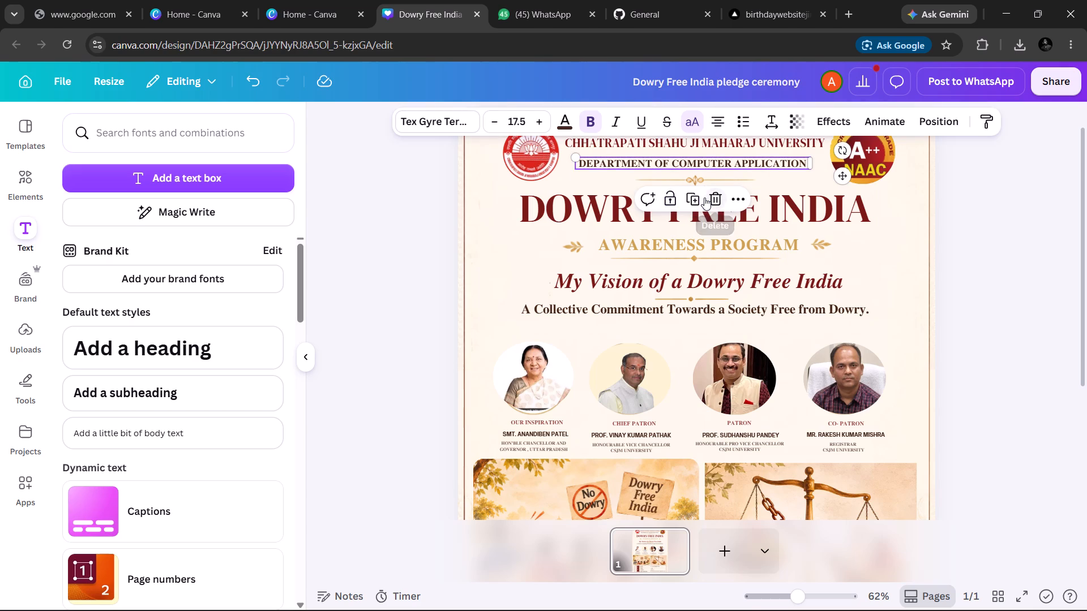
left_click(727, 147)
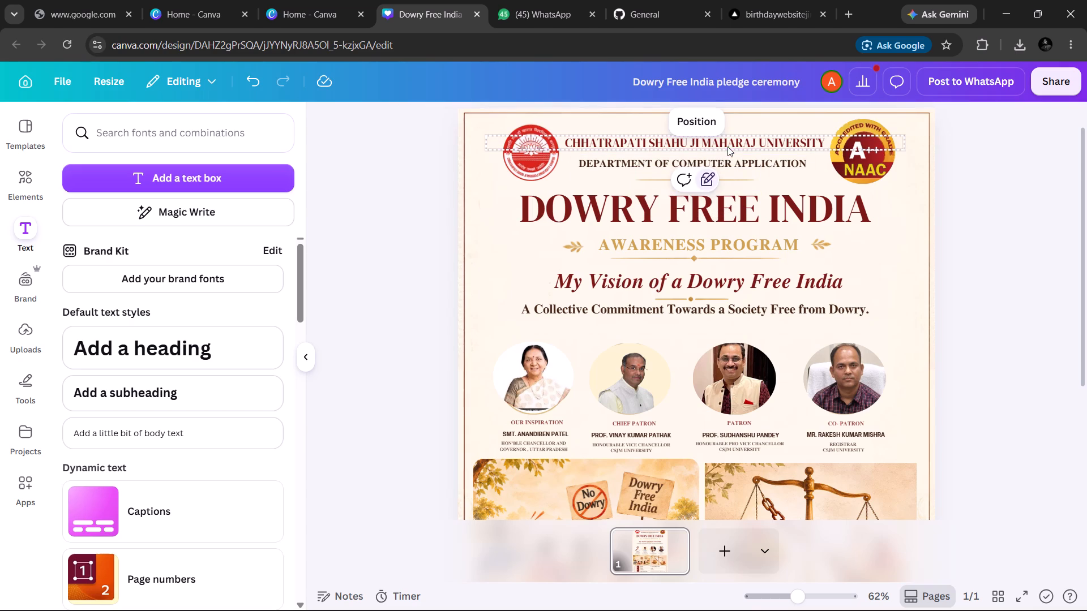
Unlock the university name text in the poster header.
left_click(705, 180)
left_click(705, 180)
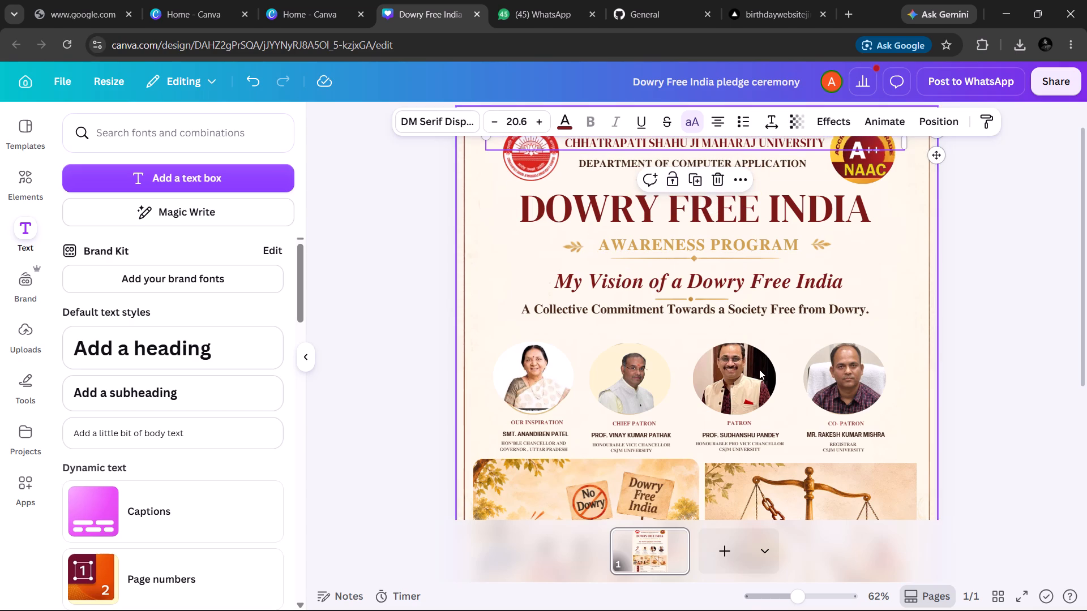
Unlock the two illustrations above the event details: the scales of justice and the No Dowry protest scene.
left_click_drag(1082, 344, 1084, 410)
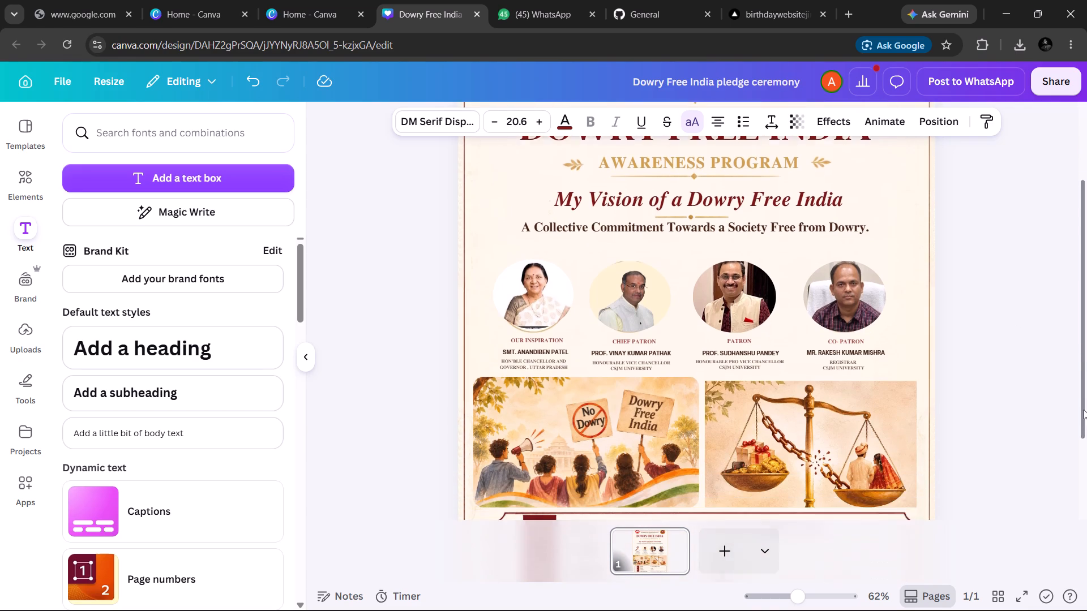
left_click_drag(1084, 410, 1086, 466)
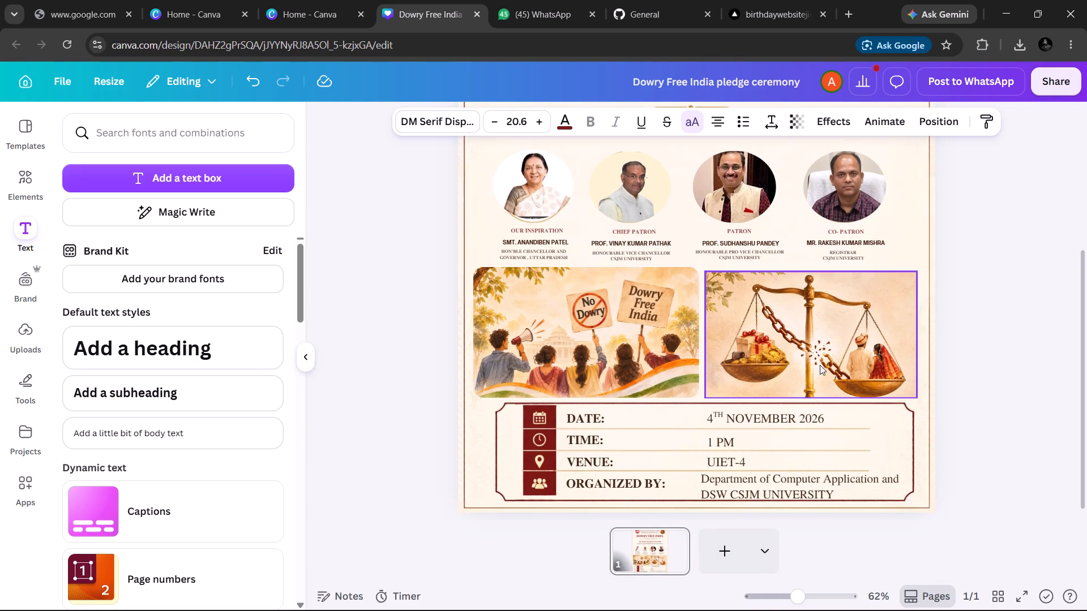
left_click(820, 365)
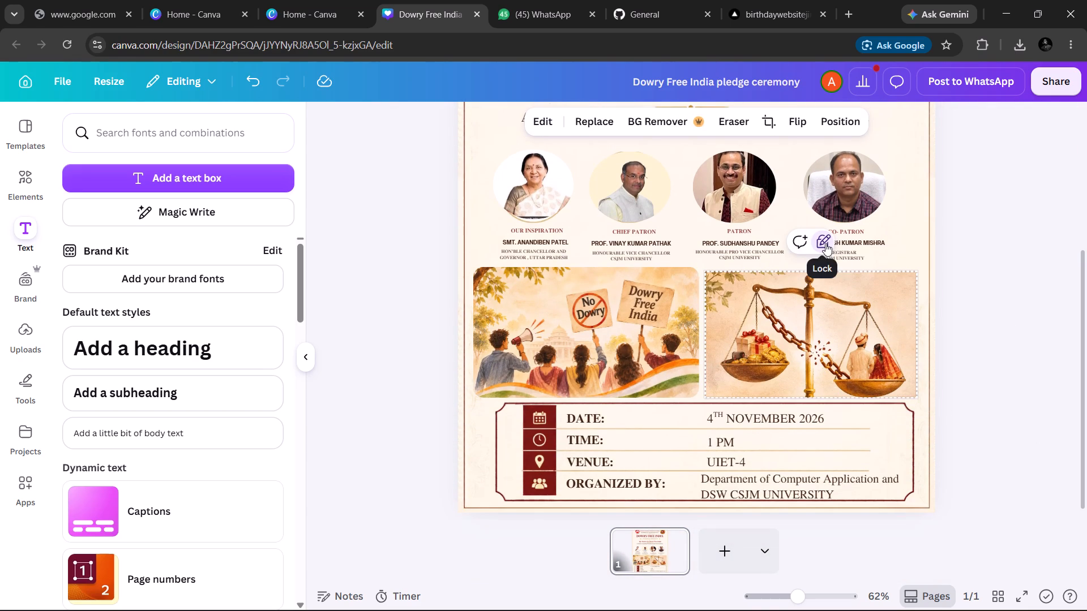
left_click(825, 243)
left_click(825, 243)
left_click(622, 329)
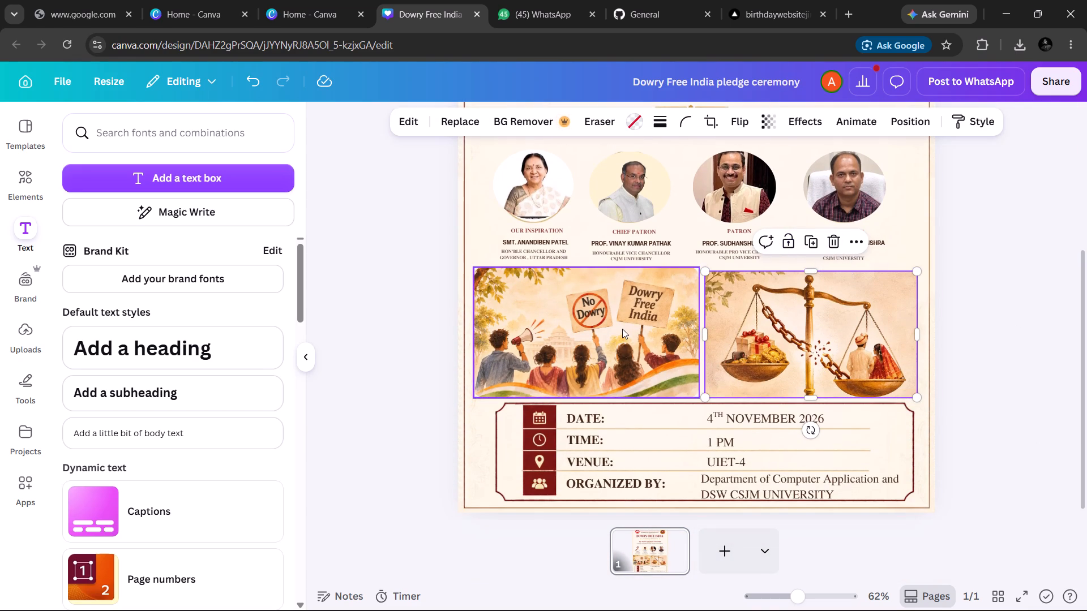